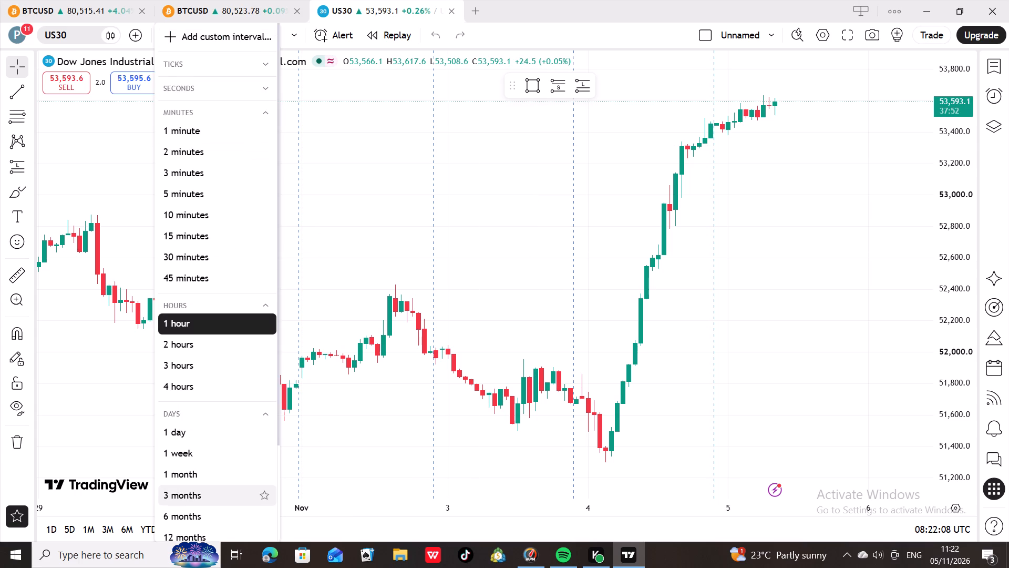
pyautogui.scroll(-3, 180, 476)
pyautogui.scroll(2, 180, 476)
pyautogui.scroll(-1, 180, 476)
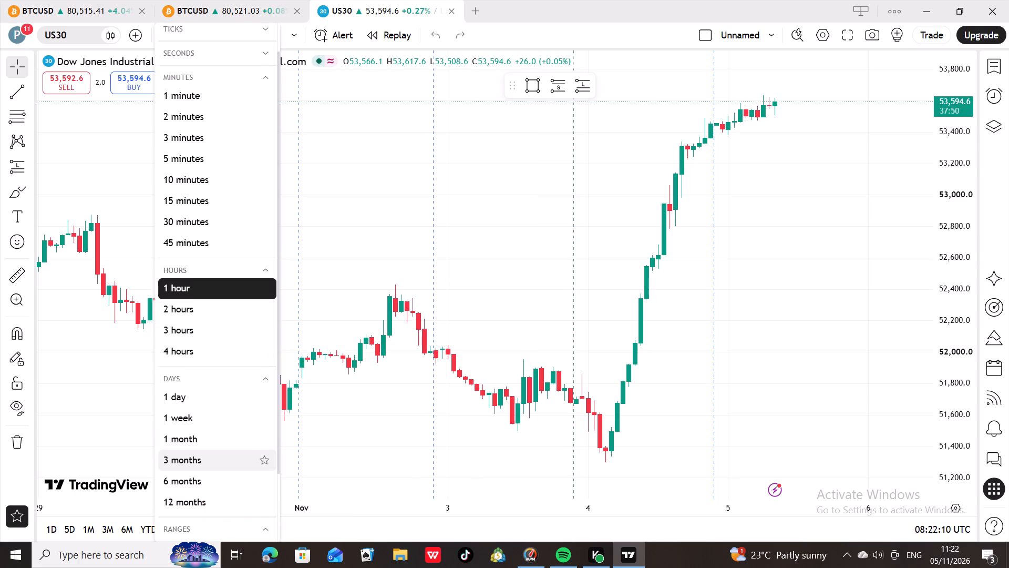
pyautogui.click(198, 397)
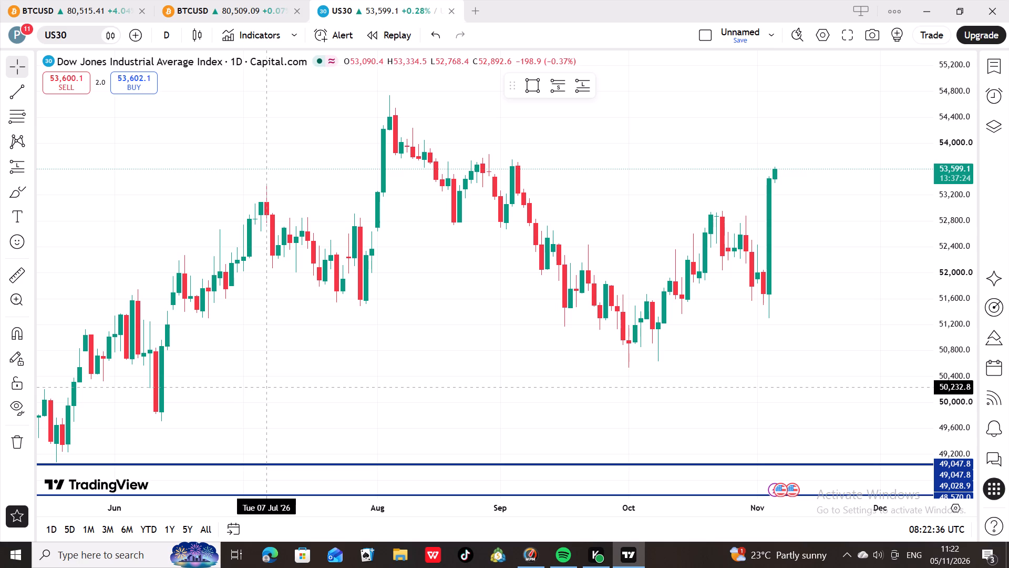
# Examine the US30 daily price history from 2025 to the latest candle, including the marked horizontal levels and zones.
pyautogui.hscroll(5, 282, 394)
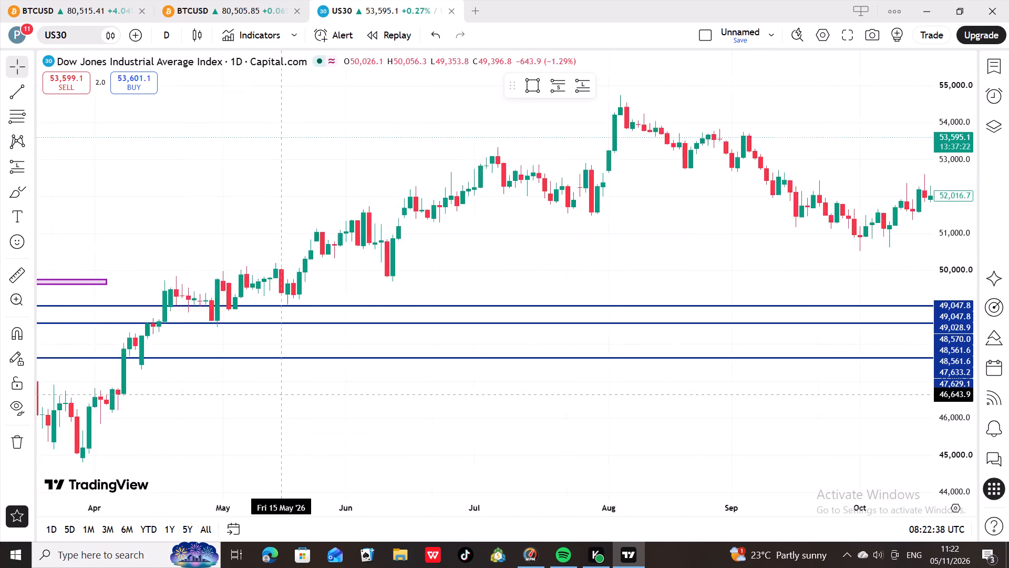
pyautogui.hscroll(8, 282, 394)
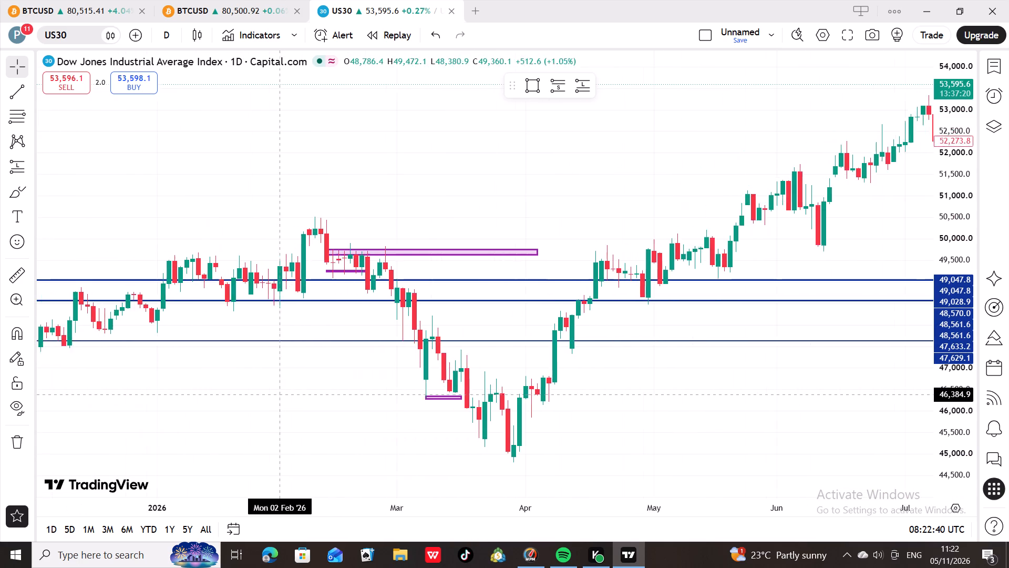
pyautogui.hscroll(2, 282, 394)
pyautogui.hscroll(-12, 282, 394)
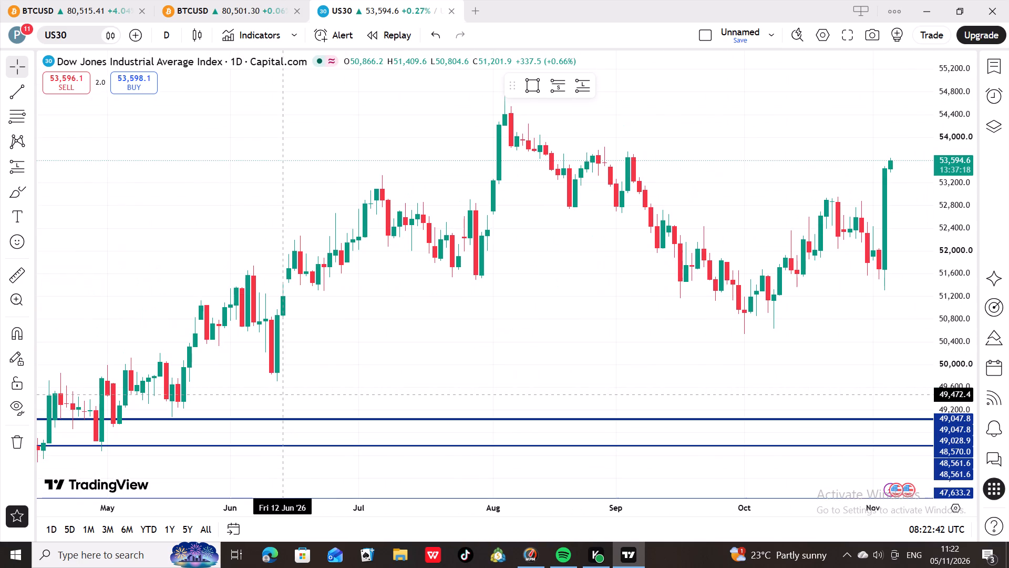
pyautogui.hscroll(8, 282, 394)
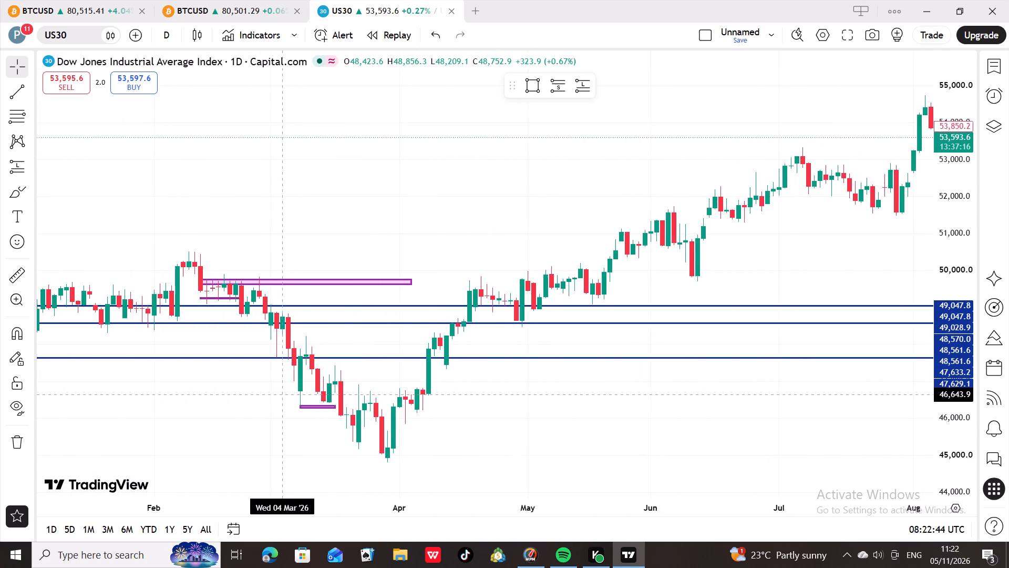
pyautogui.hscroll(6, 282, 394)
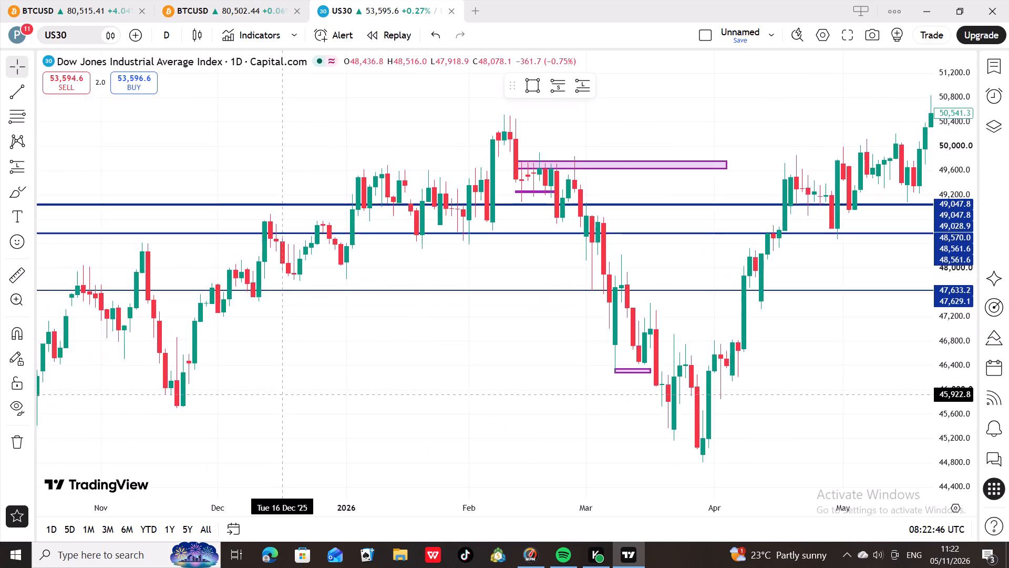
pyautogui.hscroll(11, 282, 394)
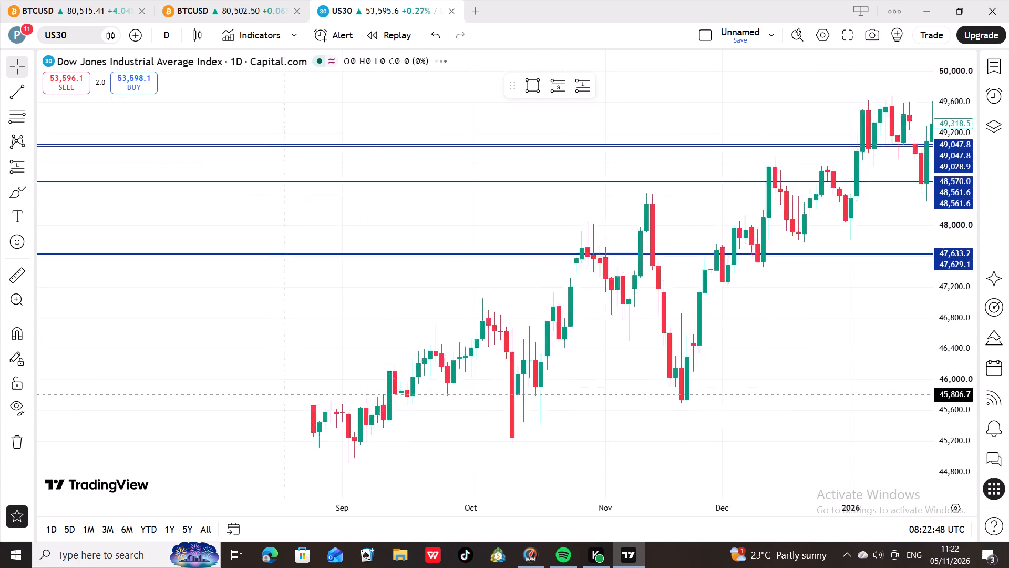
pyautogui.hscroll(4, 282, 394)
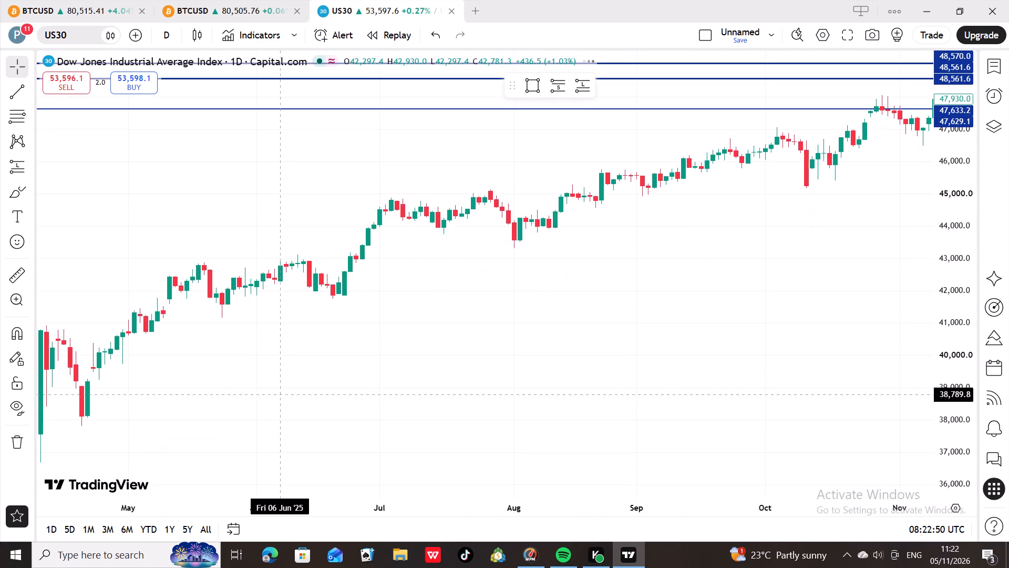
pyautogui.hscroll(-10, 282, 394)
pyautogui.hscroll(-18, 275, 394)
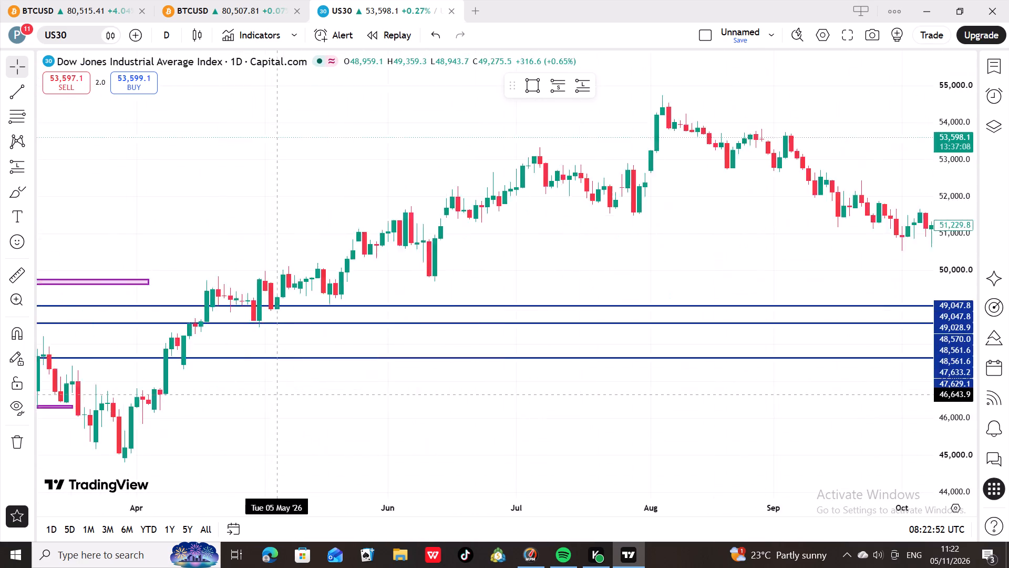
pyautogui.hscroll(-20, 275, 394)
pyautogui.hscroll(-7, 275, 394)
pyautogui.hscroll(6, 275, 394)
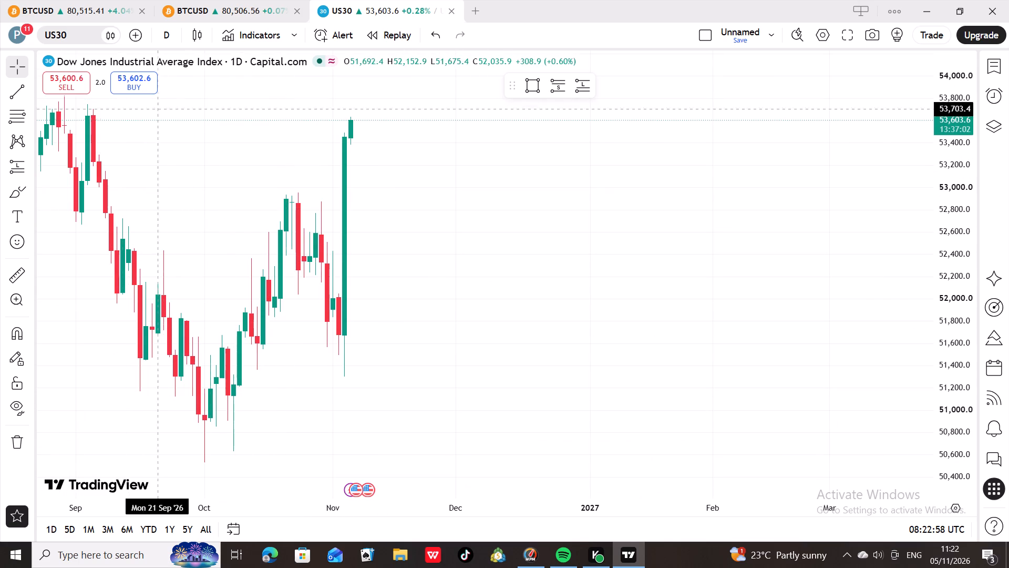
# Search for symbols with US1 and load the Skilling US100 index CFD in place of US30.
pyautogui.rightClick(73, 37)
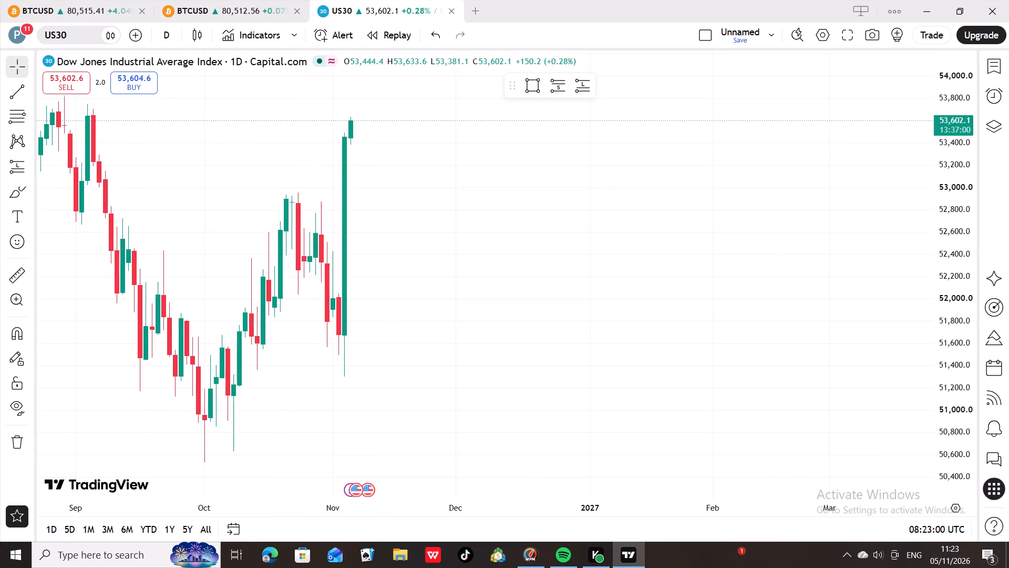
pyautogui.click(73, 37)
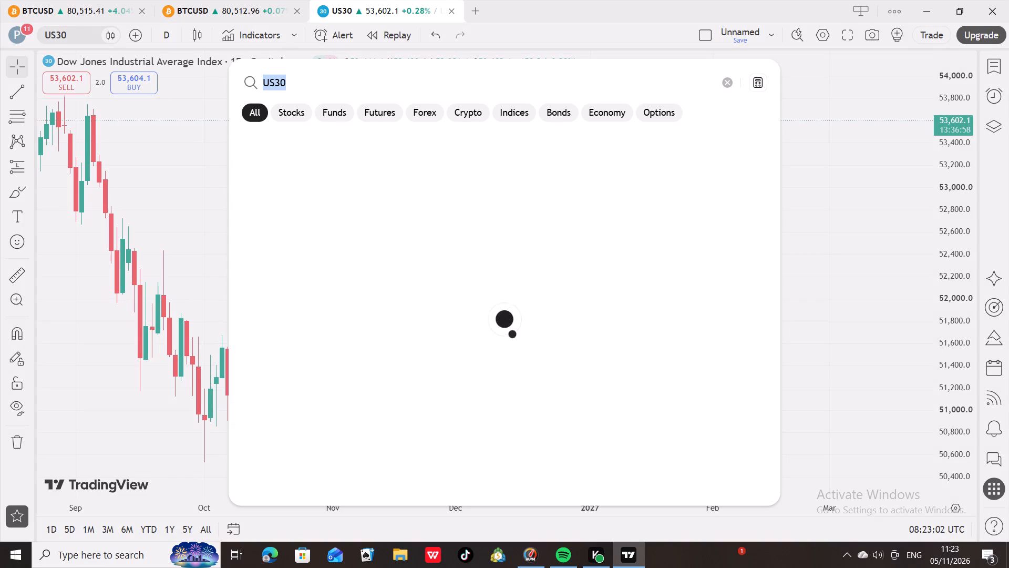
pyautogui.click(73, 37)
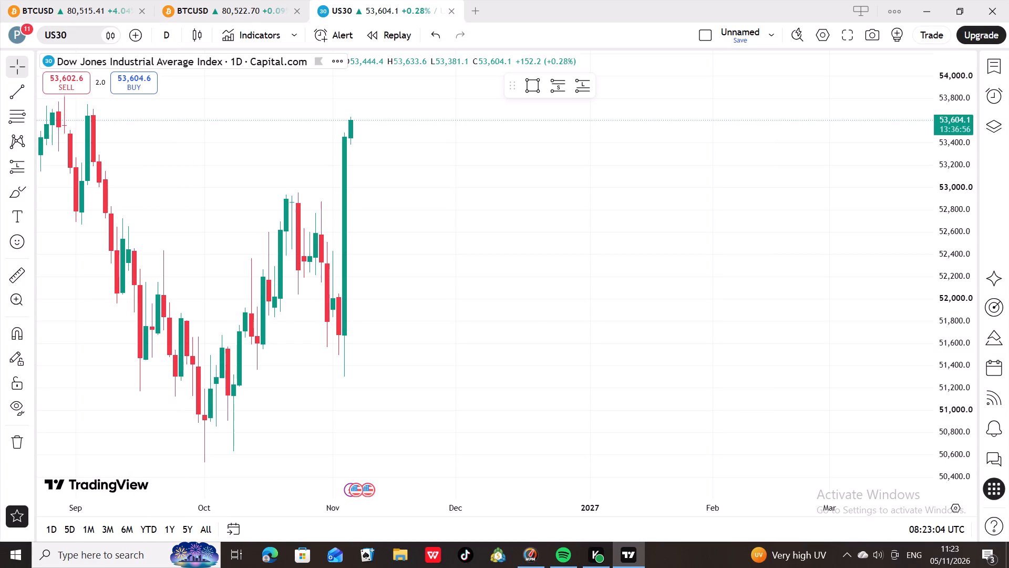
pyautogui.click(74, 34)
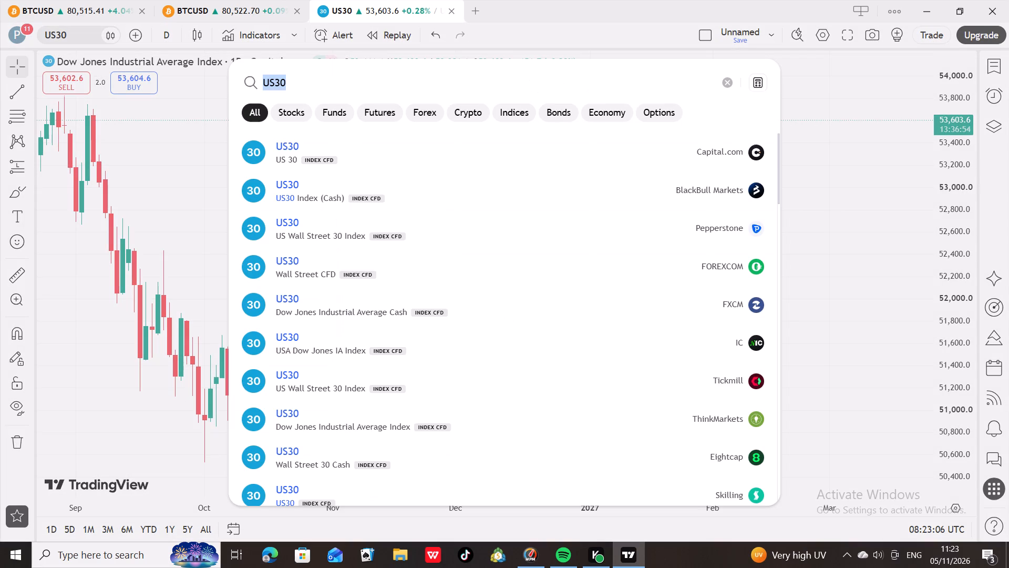
pyautogui.click(359, 72)
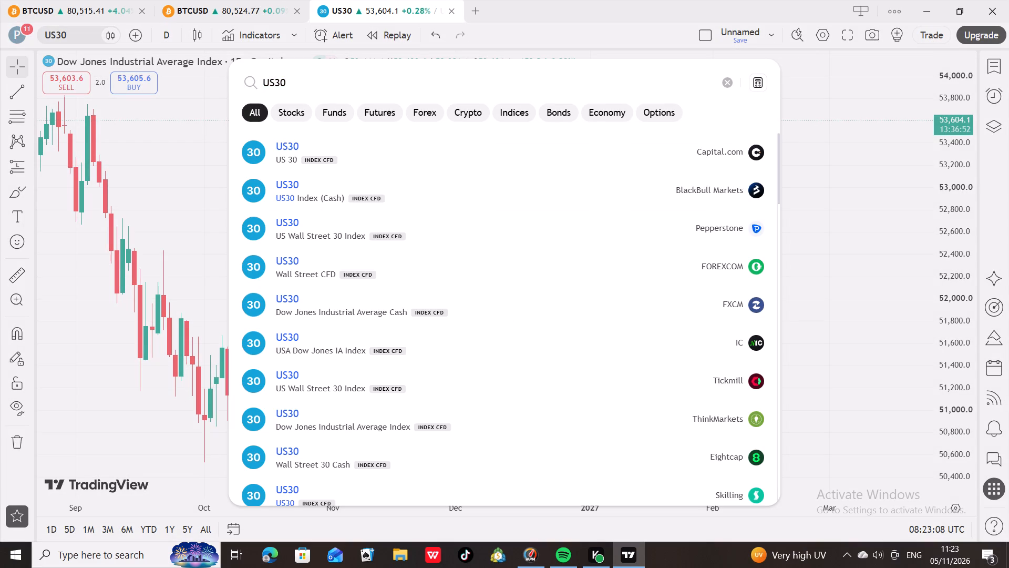
pyautogui.press('BackSpace')
pyautogui.press('BackSpace')
pyautogui.press('BackSpace')
pyautogui.press('BackSpace')
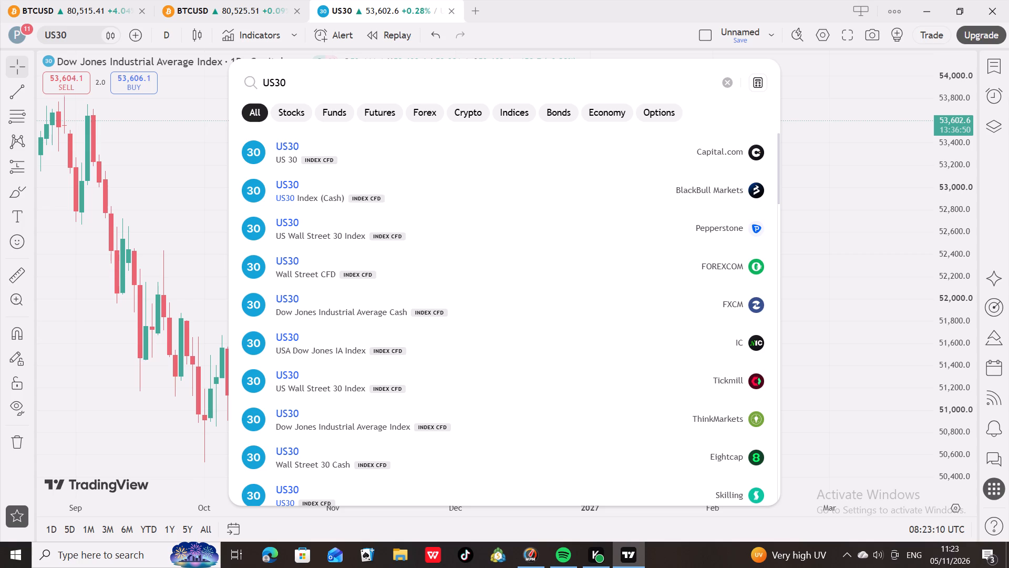
pyautogui.click(346, 86)
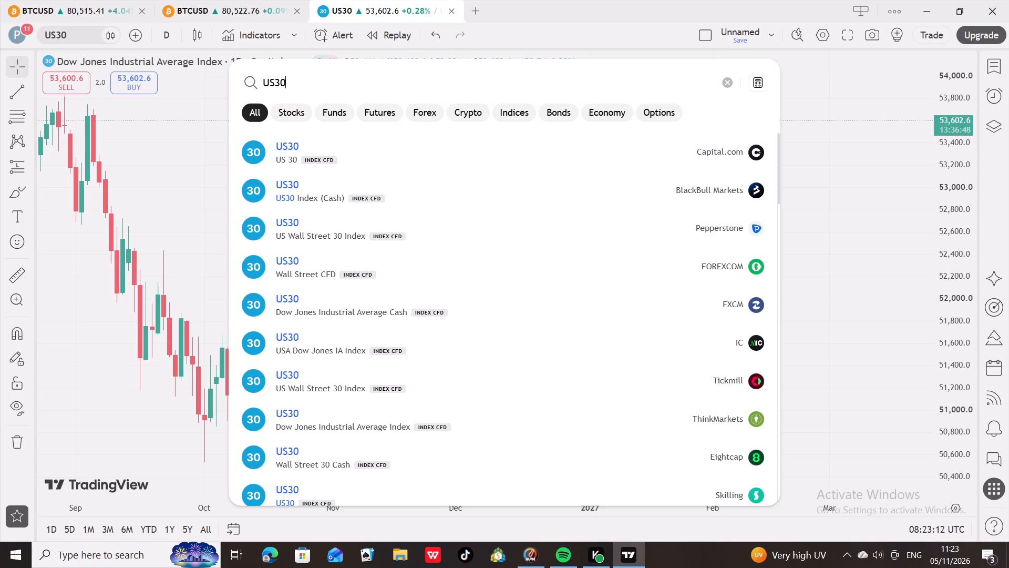
pyautogui.press('BackSpace')
pyautogui.press('BackSpace')
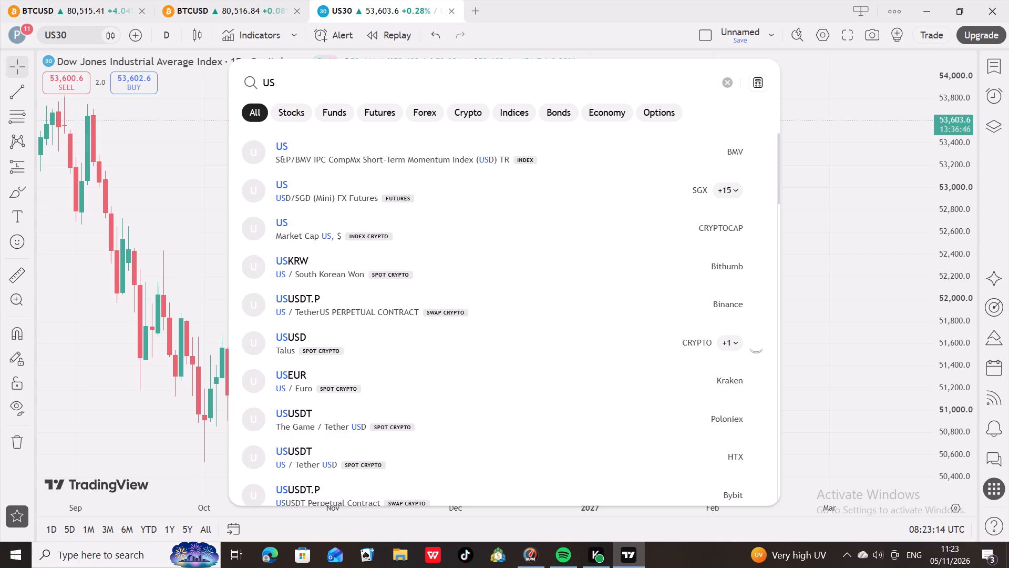
pyautogui.press('1')
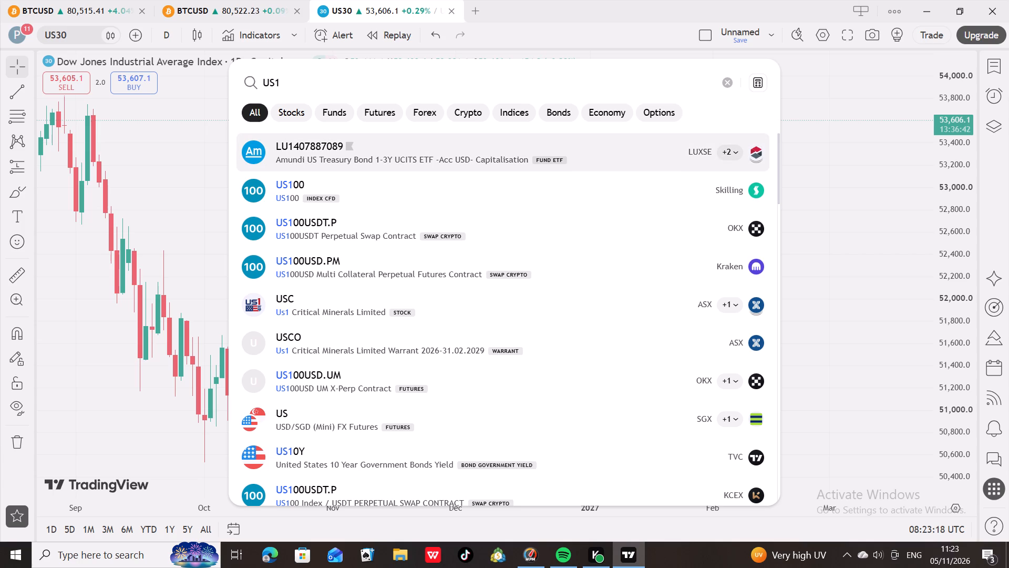
pyautogui.click(329, 180)
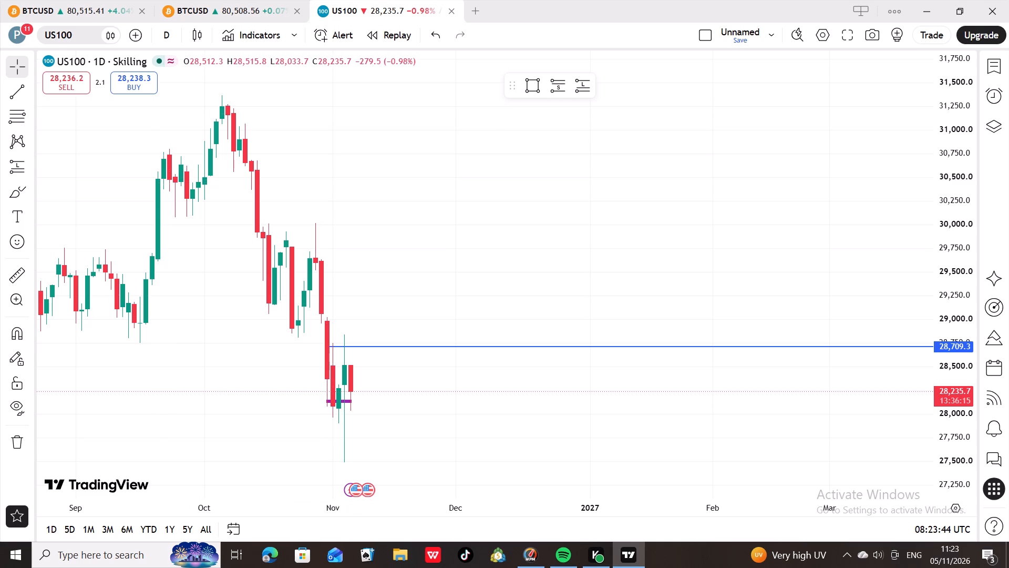
# Set the US100 chart's time interval to 1 hour.
pyautogui.click(163, 35)
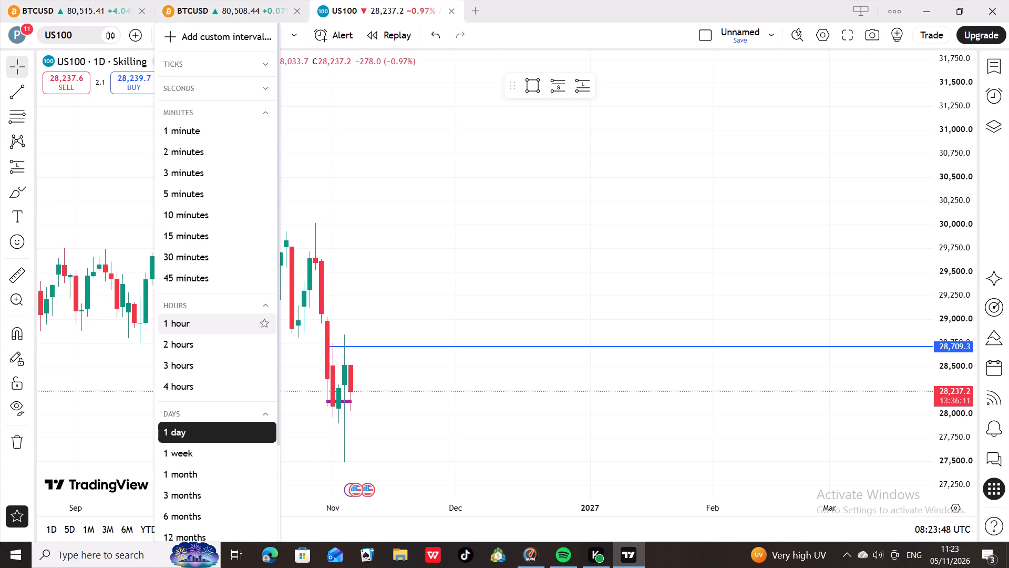
pyautogui.click(170, 316)
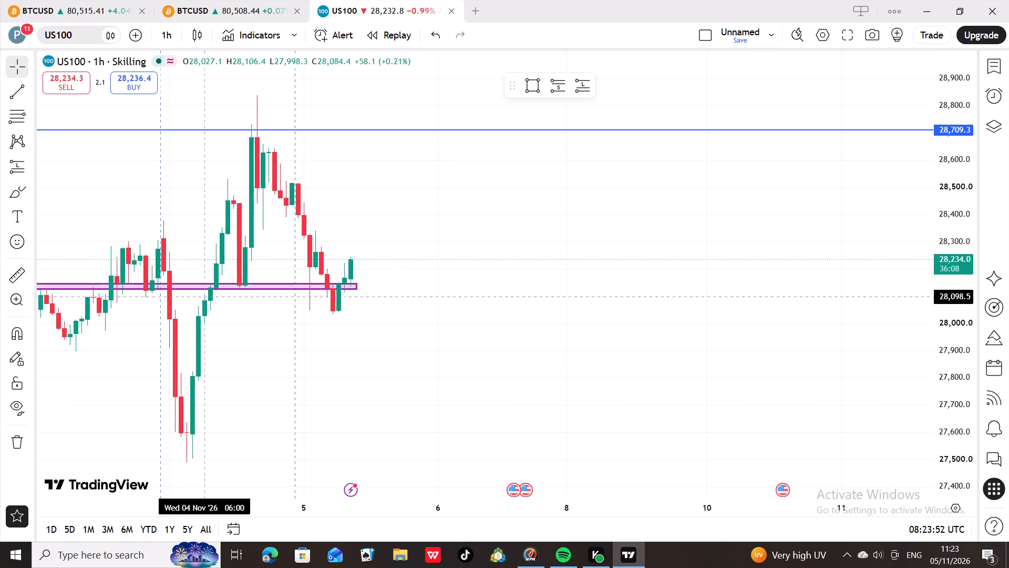
# Draw a descending upper trend line from about 29,847 on 28 Oct 19:00 to about 28,449 on 5 Nov 15:00.
pyautogui.hscroll(5, 219, 282)
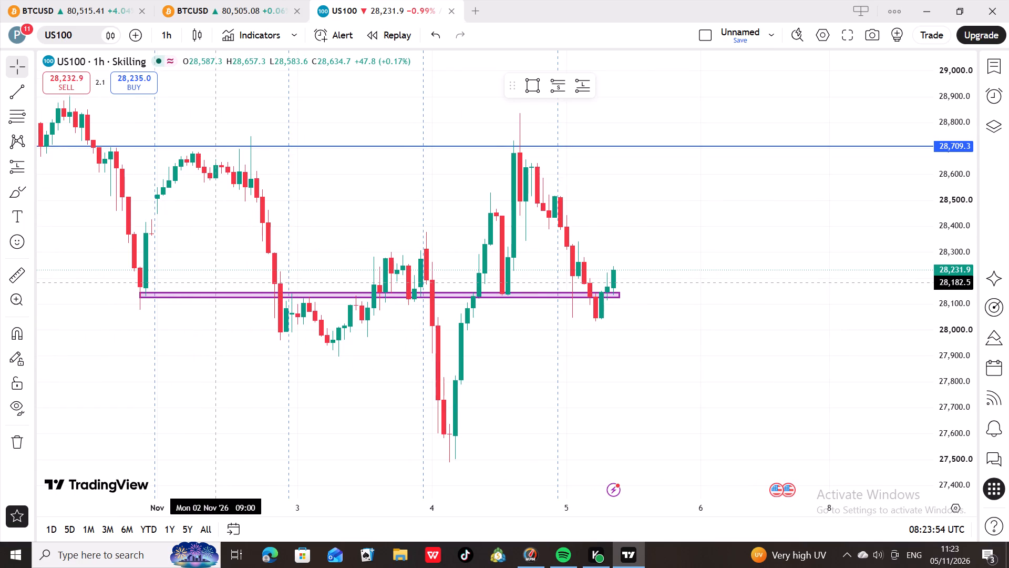
pyautogui.scroll(1, 219, 282)
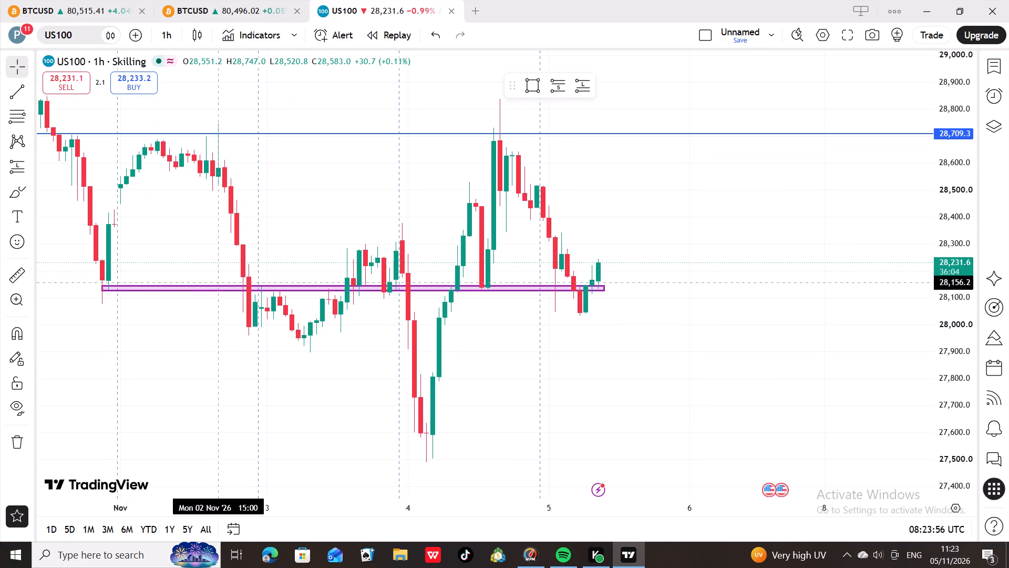
pyautogui.hscroll(4, 219, 282)
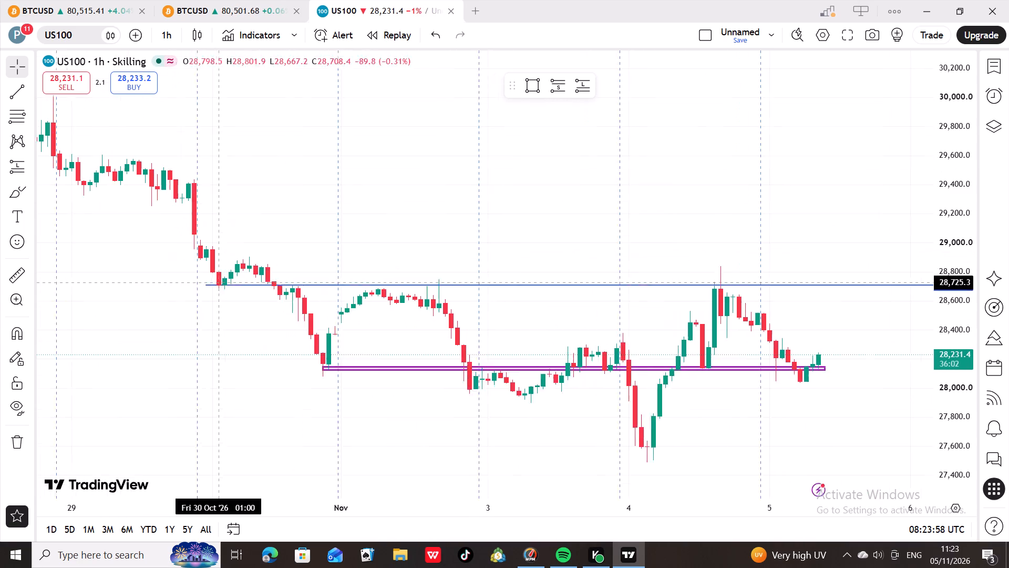
pyautogui.hscroll(1, 219, 282)
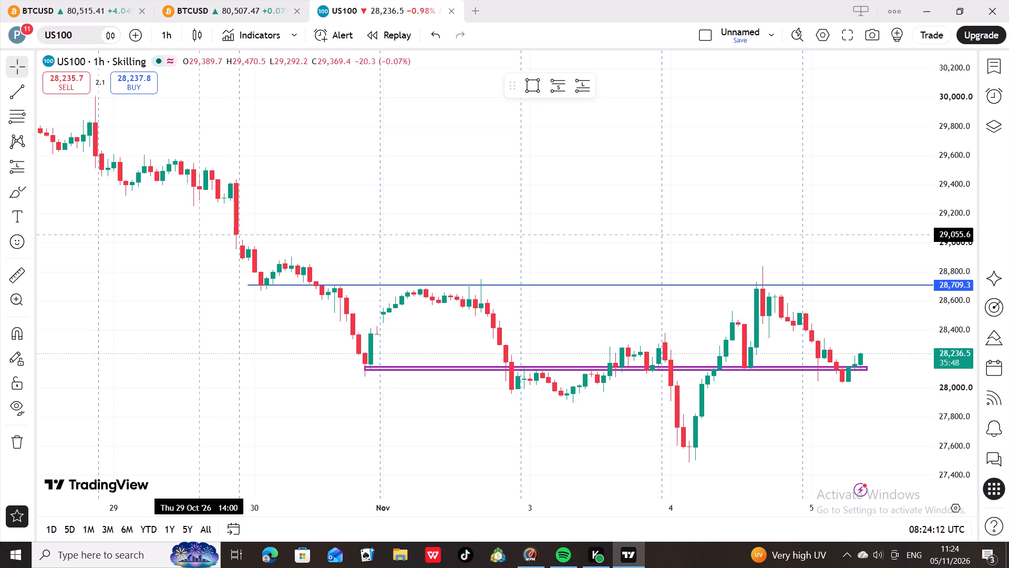
pyautogui.click(15, 89)
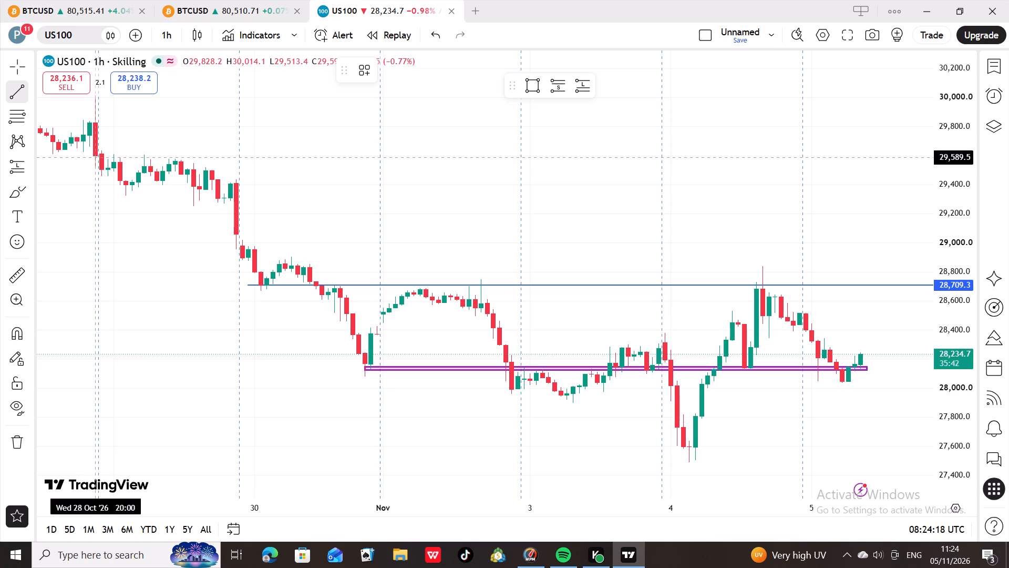
pyautogui.click(88, 130)
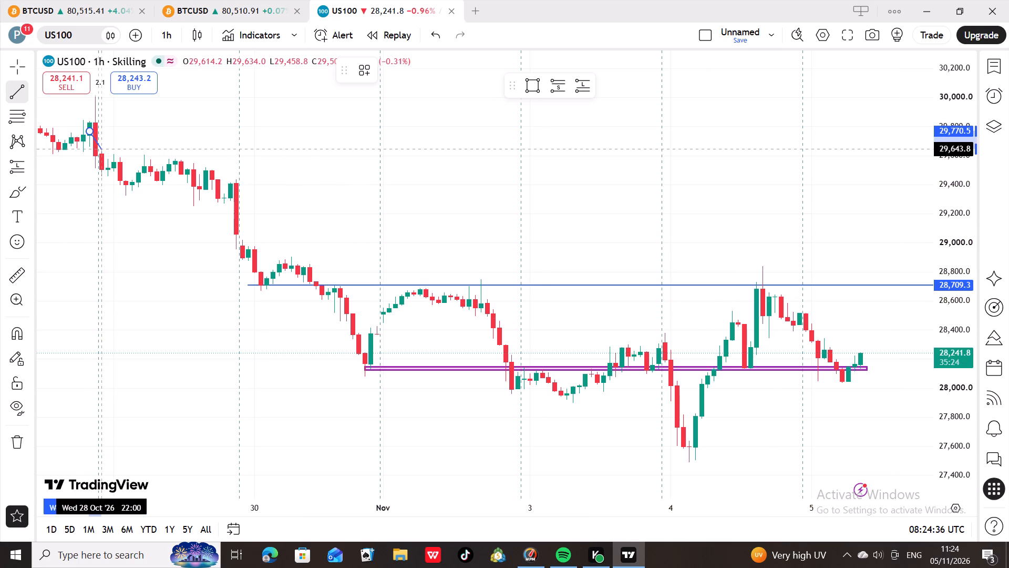
pyautogui.click(88, 131)
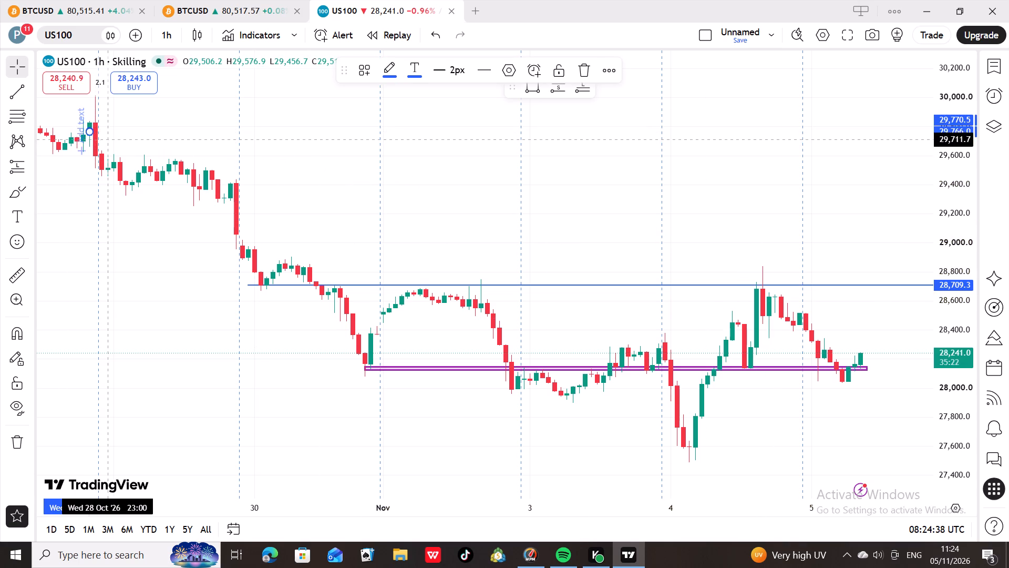
pyautogui.click(19, 93)
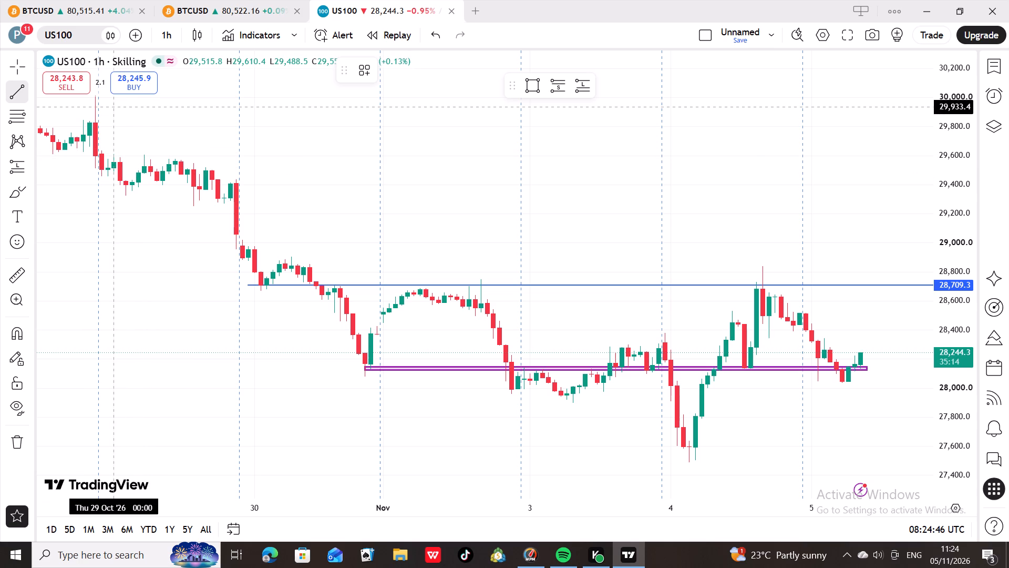
pyautogui.click(88, 119)
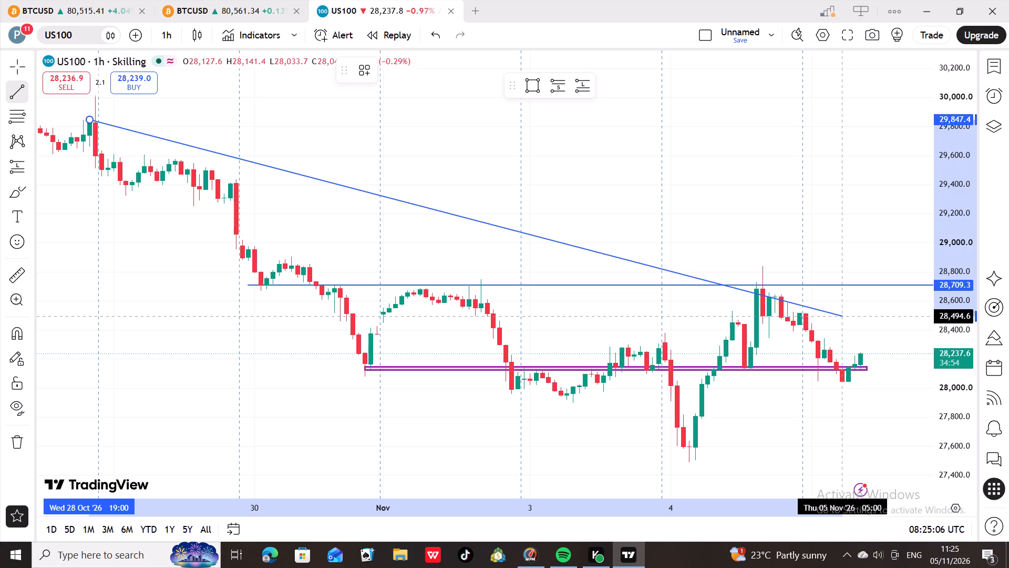
pyautogui.click(906, 322)
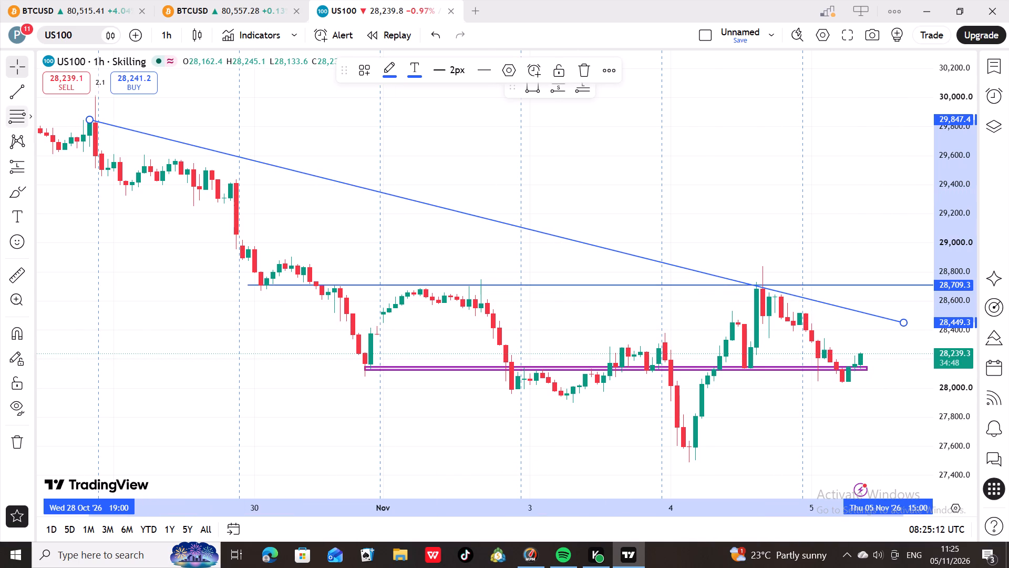
# Draw a descending lower trend line from about 28,146 on 30 Oct 17:00 to about 27,359 on 5 Nov 03:00.
pyautogui.click(13, 82)
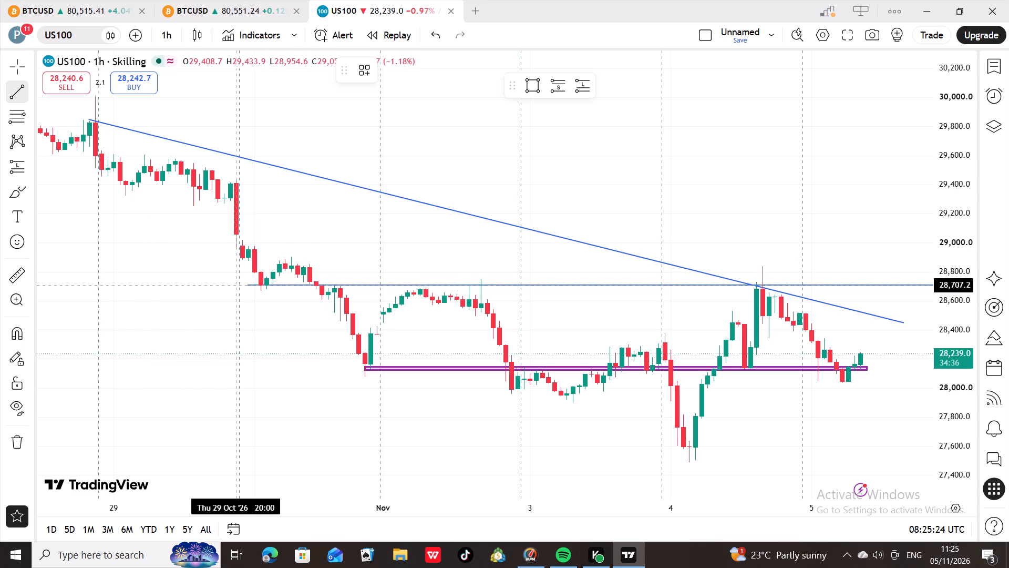
pyautogui.click(358, 367)
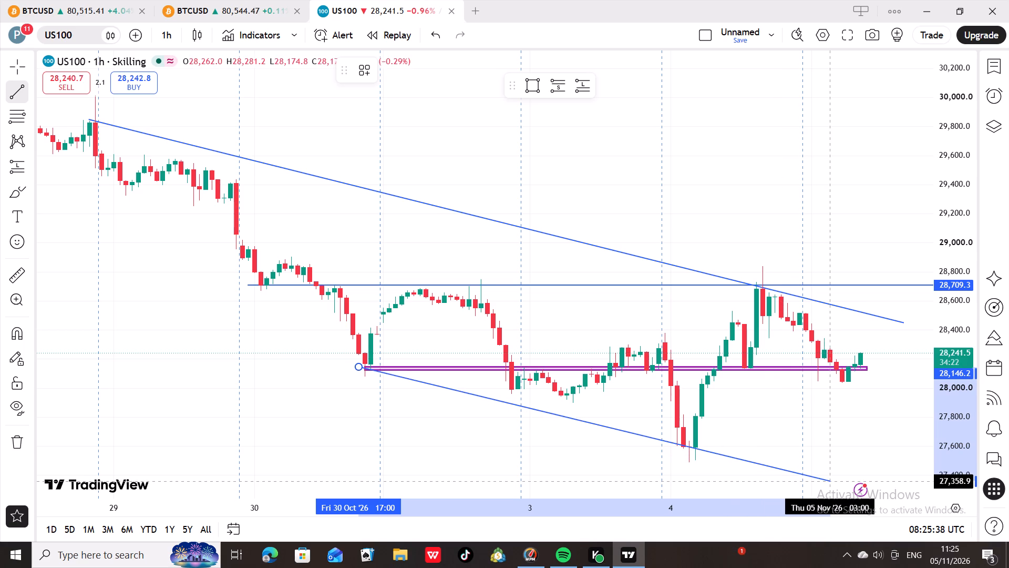
pyautogui.click(832, 481)
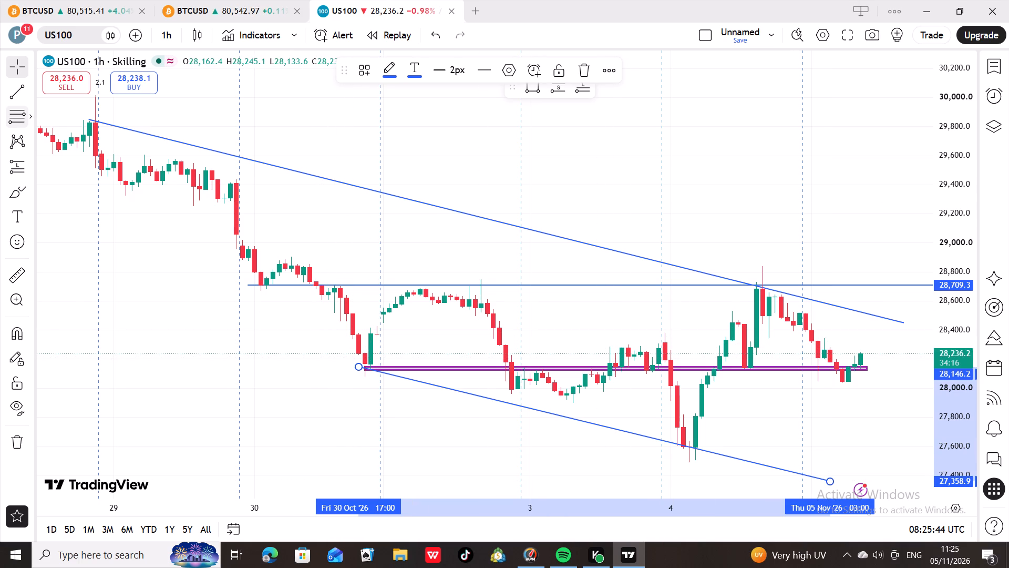
# Draw a short trend line at the start of the lower channel line, from about 28,187 down to 28,115 on 30 Oct 19:00.
pyautogui.click(25, 87)
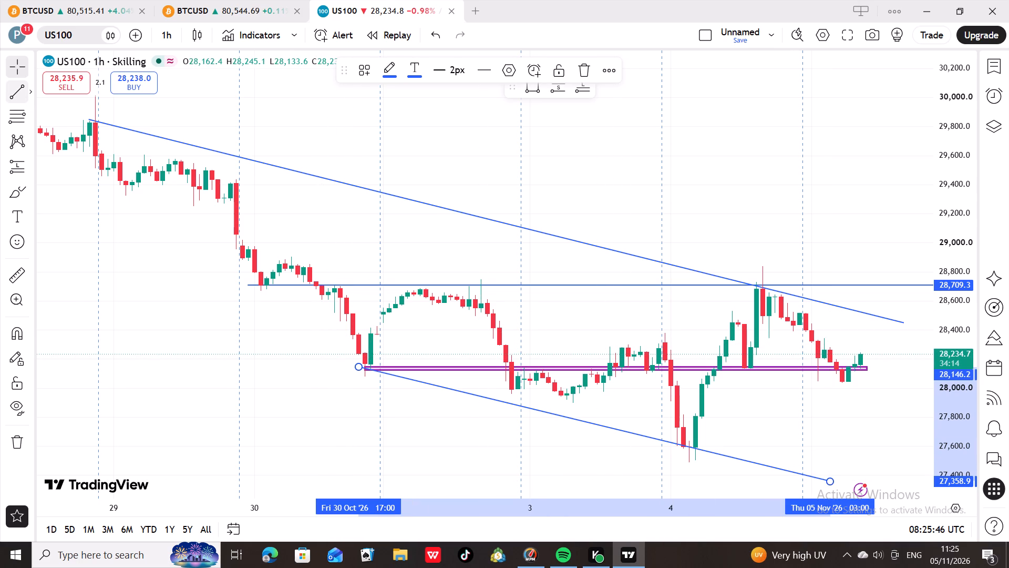
pyautogui.click(25, 87)
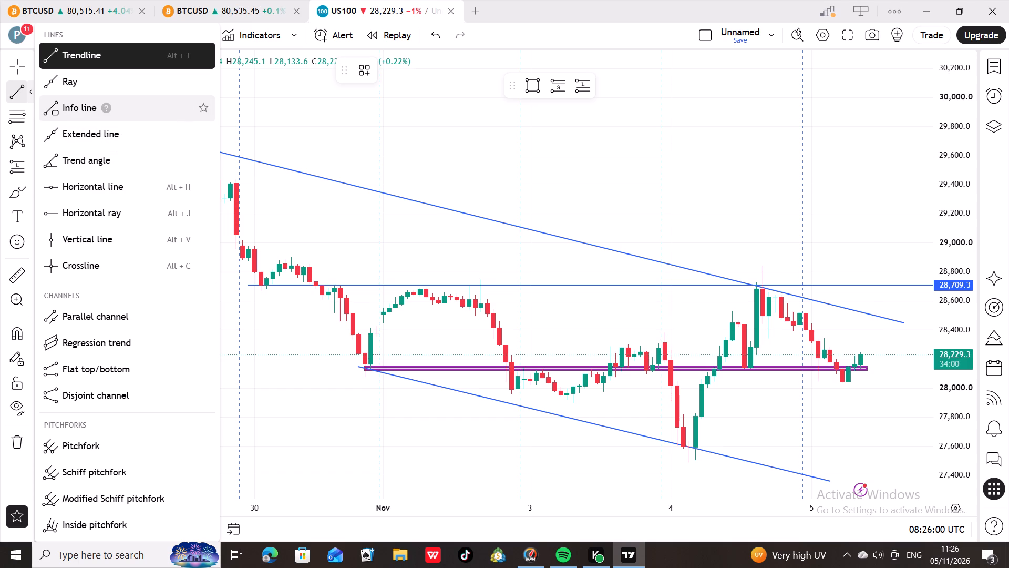
pyautogui.click(394, 189)
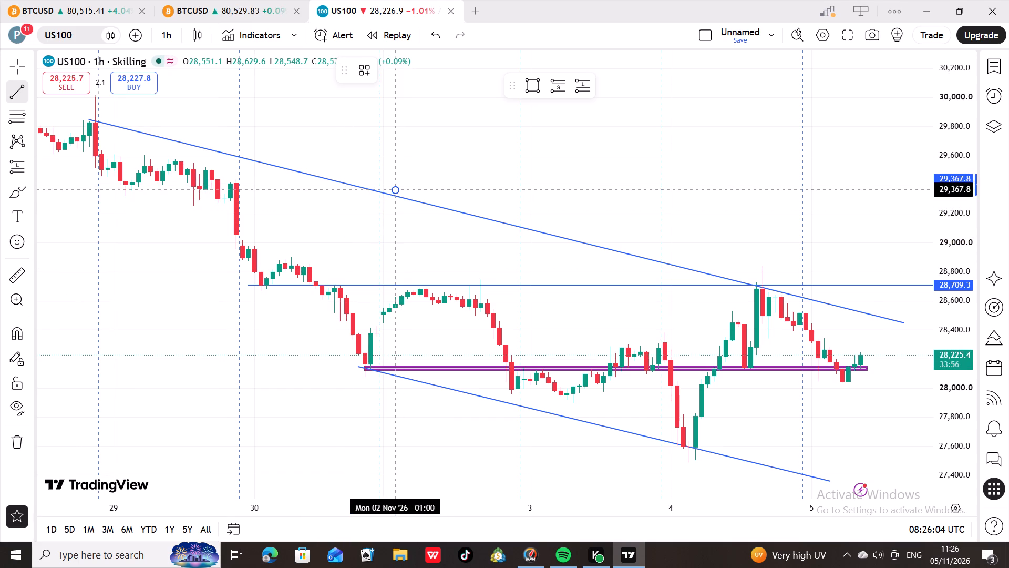
pyautogui.click(397, 189)
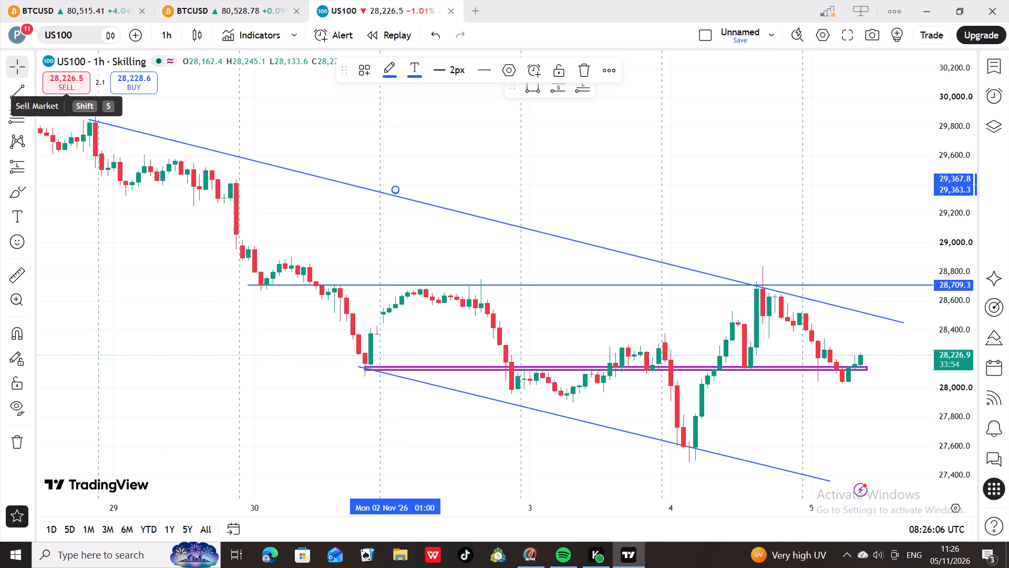
pyautogui.click(19, 88)
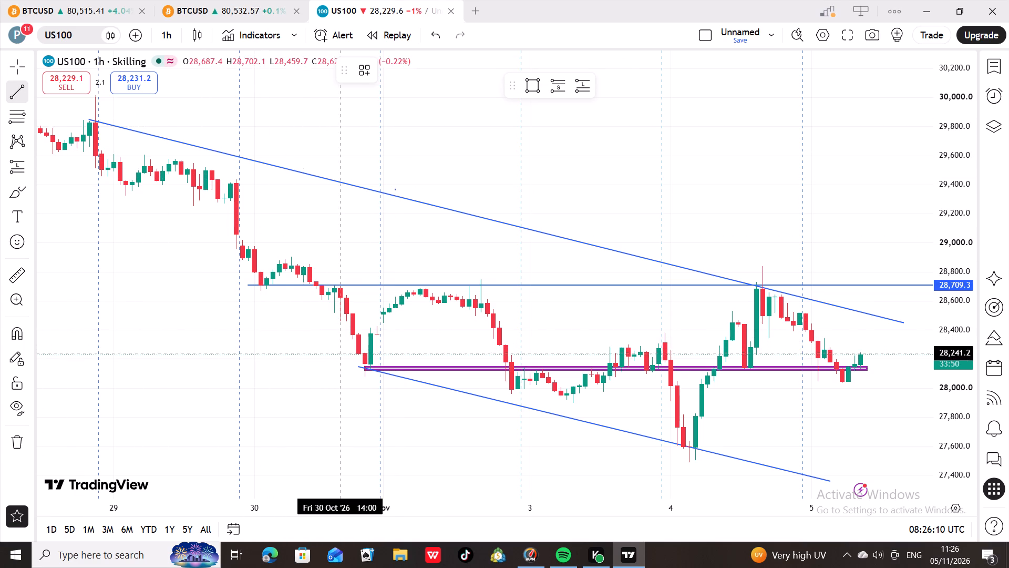
pyautogui.hscroll(1, 359, 360)
pyautogui.click(359, 360)
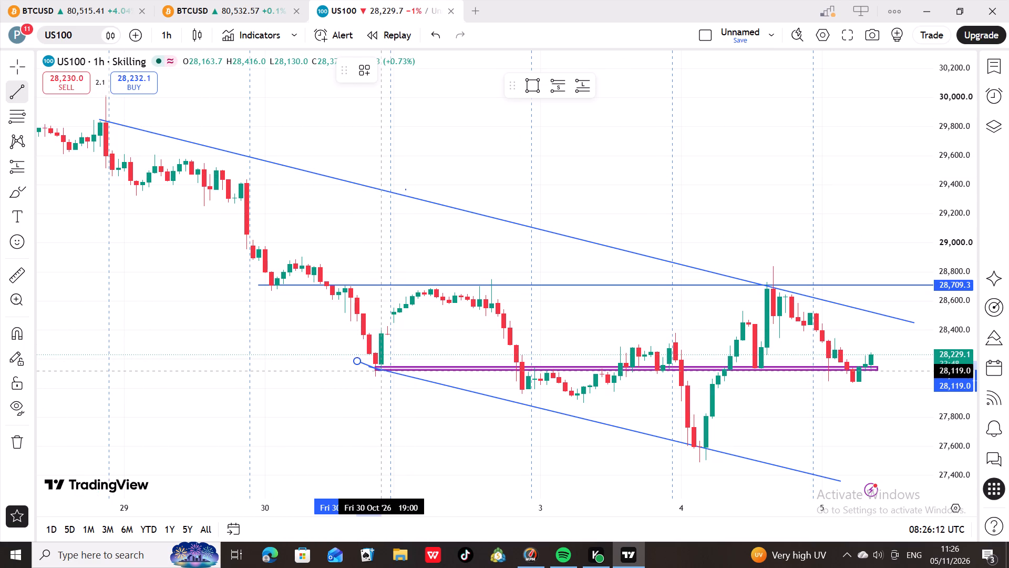
pyautogui.click(382, 371)
pyautogui.click(382, 371)
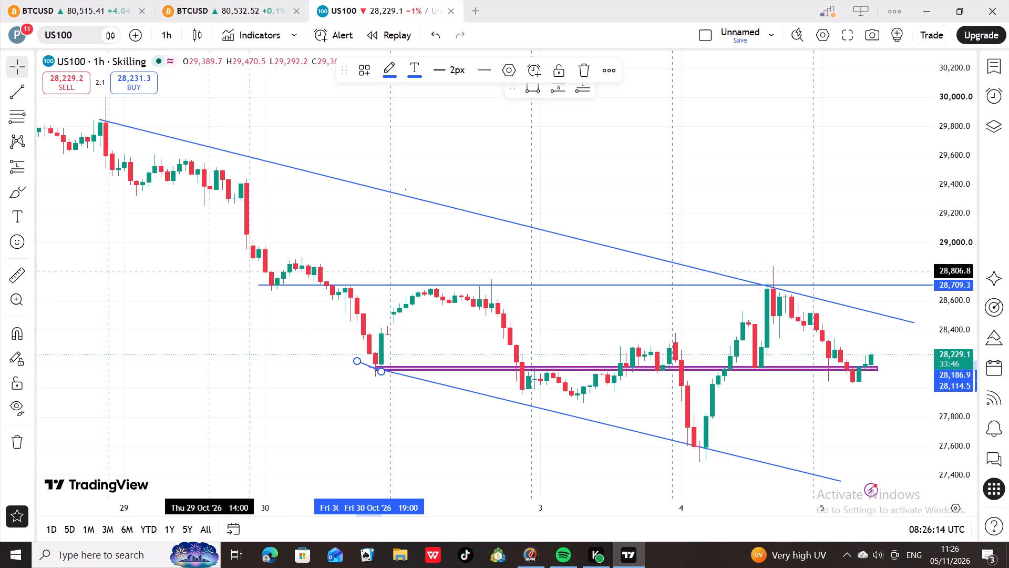
# Trace the rise from the 30 Oct low with two joined trend lines, from about 28,137 through 28,513 to 28,712 on 2 Nov 15:00.
pyautogui.click(14, 92)
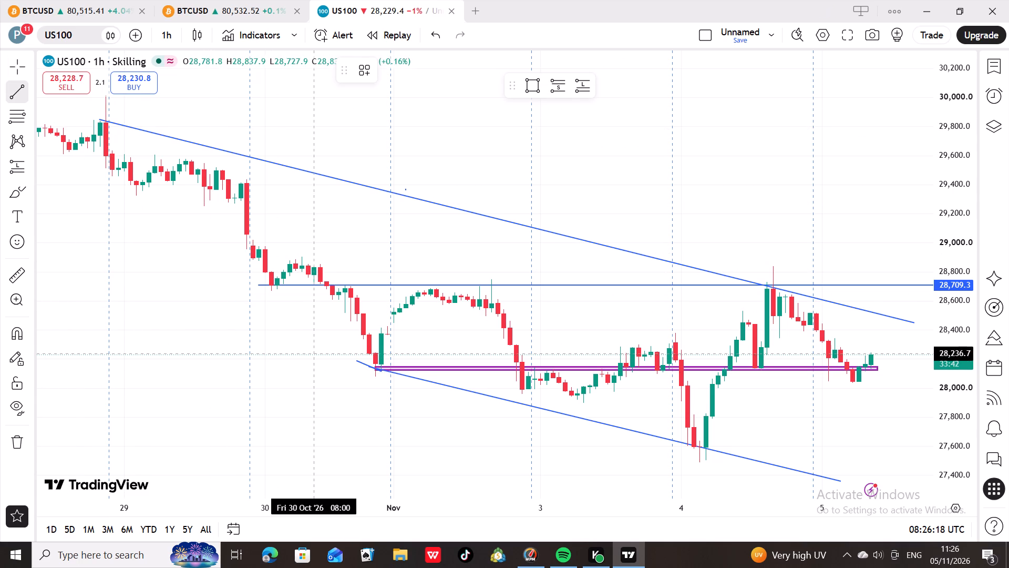
pyautogui.click(375, 368)
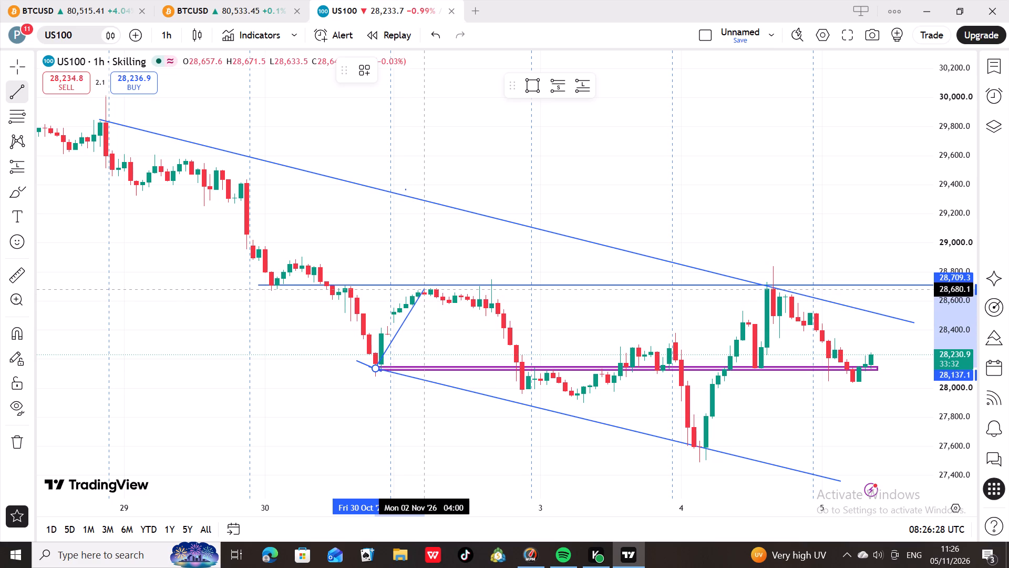
pyautogui.click(393, 313)
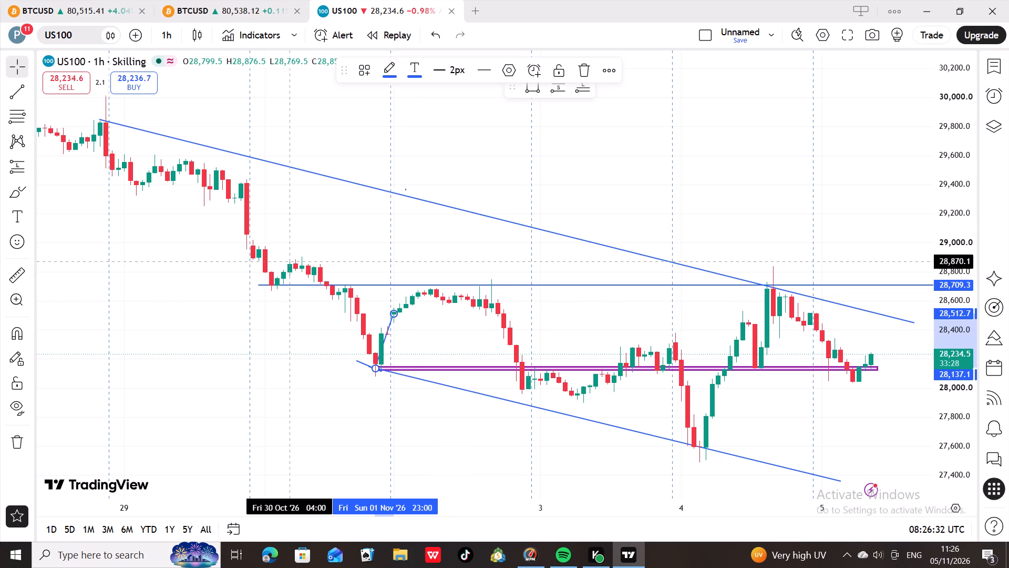
pyautogui.click(18, 94)
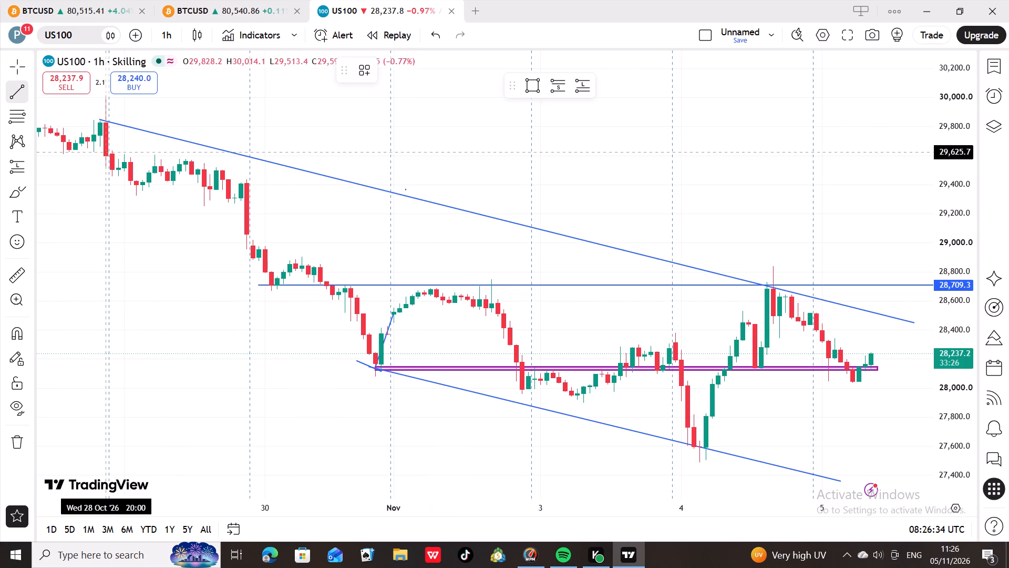
pyautogui.moveTo(393, 314); pyautogui.dragTo(454, 300)
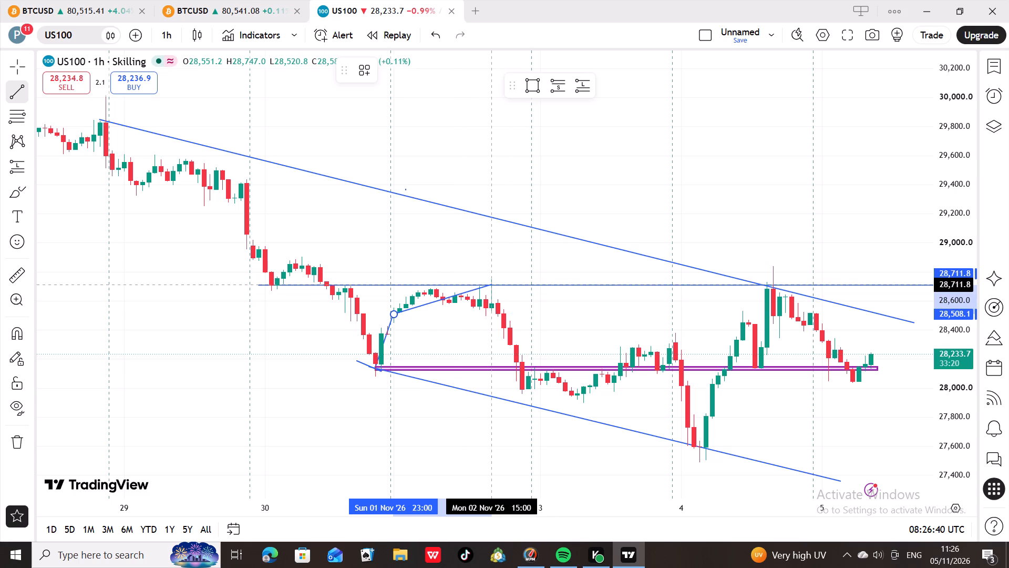
pyautogui.click(490, 285)
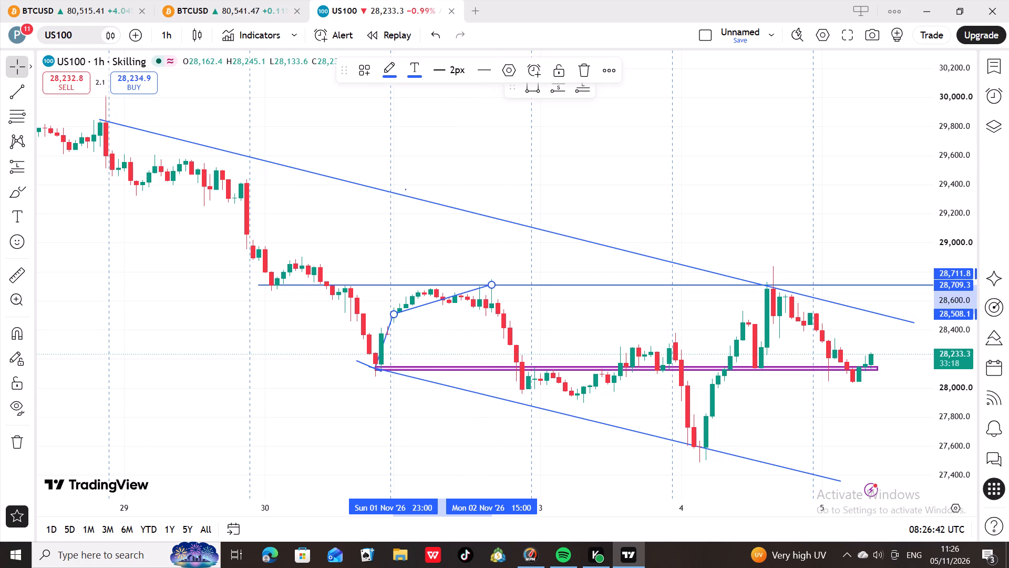
# Continue the zigzag with trend lines down to about 27,925 on 2 Nov 21:00 and up to about 28,327 on 3 Nov 23:00.
pyautogui.click(14, 82)
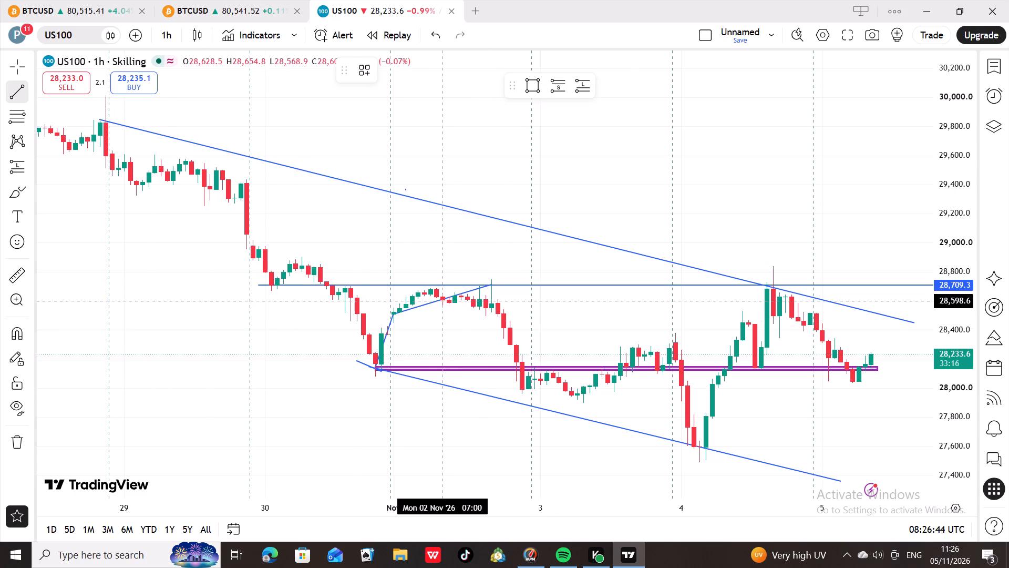
pyautogui.click(491, 286)
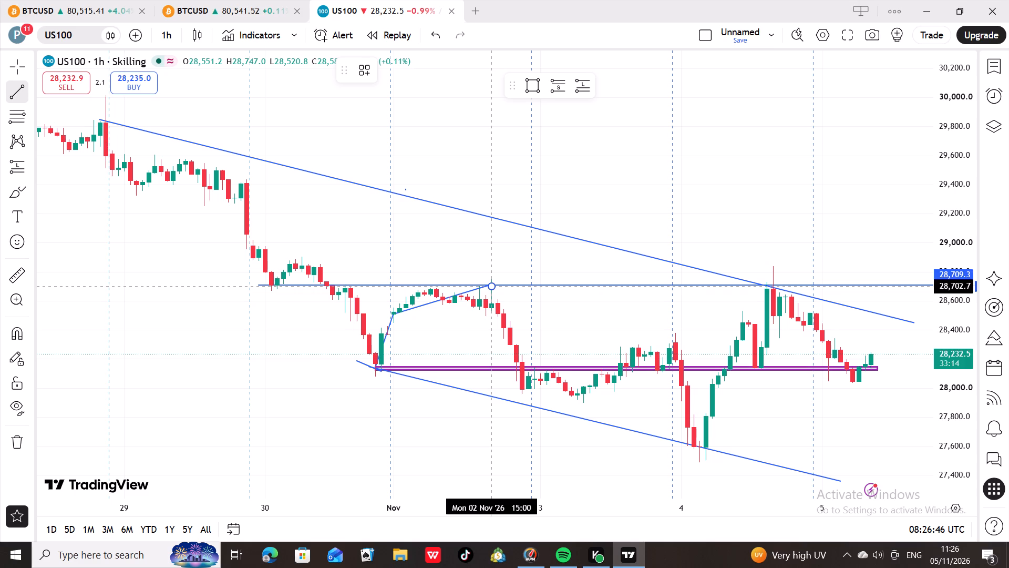
pyautogui.click(526, 399)
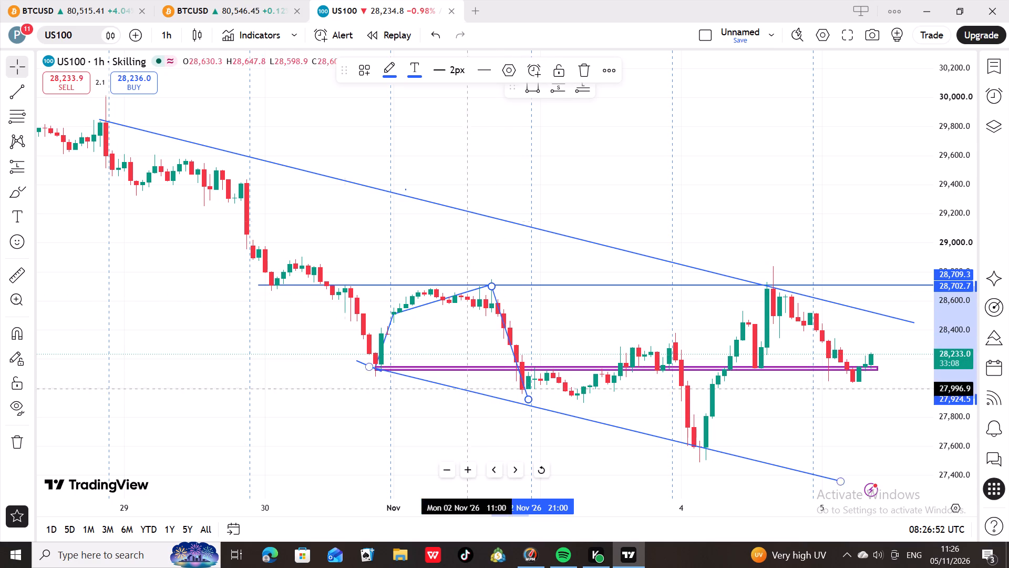
pyautogui.click(18, 85)
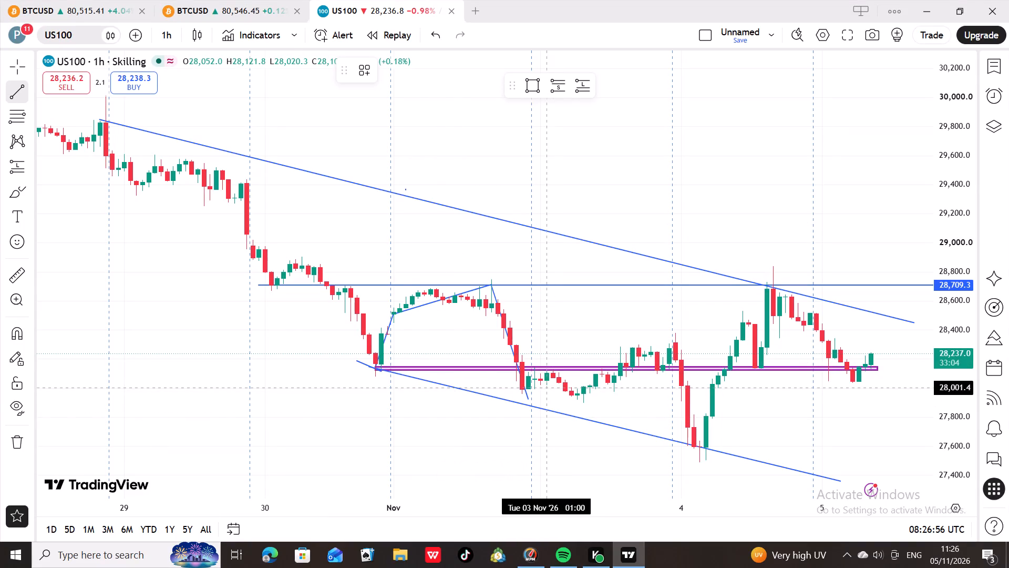
pyautogui.click(529, 401)
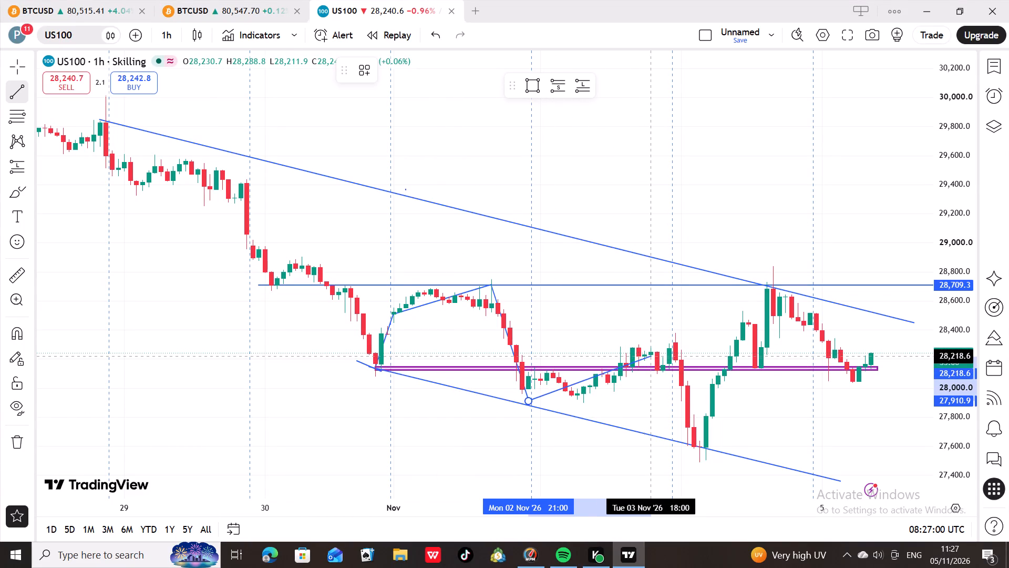
pyautogui.click(676, 340)
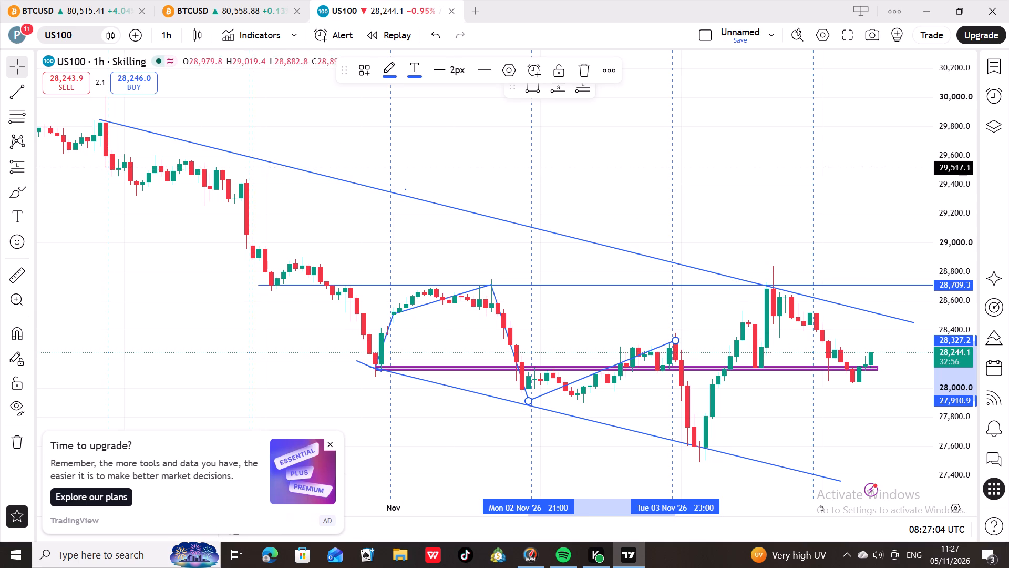
# Draw a trend line from the 3 Nov swing high at about 28,318 down to about 27,639 on 4 Nov 03:00.
pyautogui.click(12, 89)
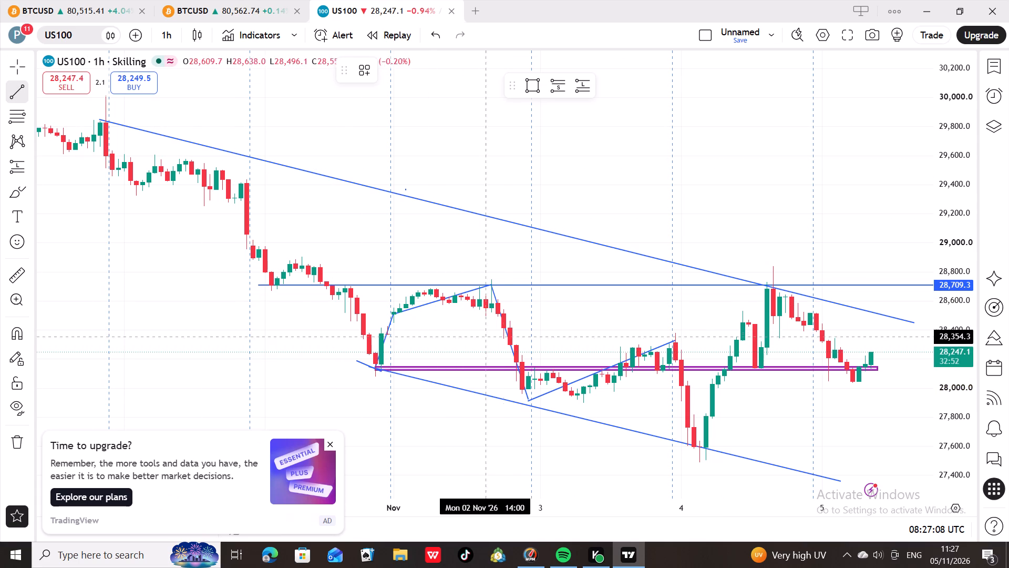
pyautogui.click(673, 341)
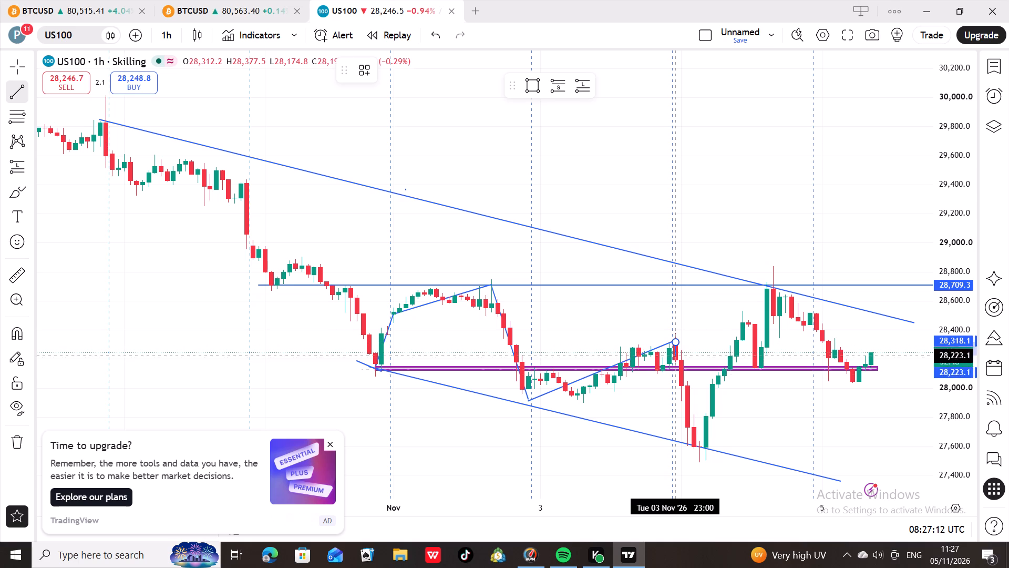
pyautogui.click(701, 440)
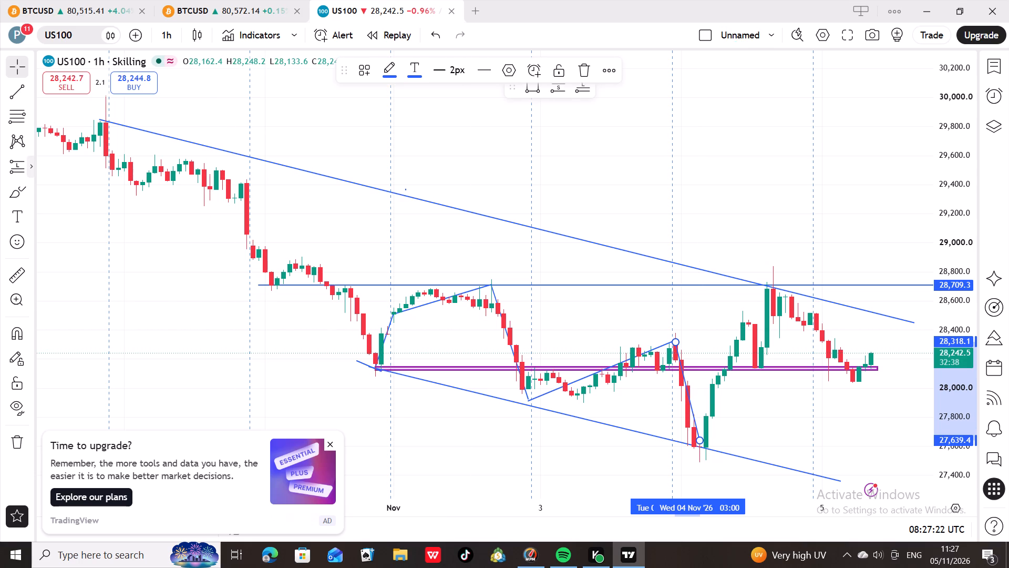
# Continue the zigzag with trend lines from about 27,585 up to 28,685 on 4 Nov 14:00 and down to about 28,083 on 5 Nov 06:00.
pyautogui.click(21, 91)
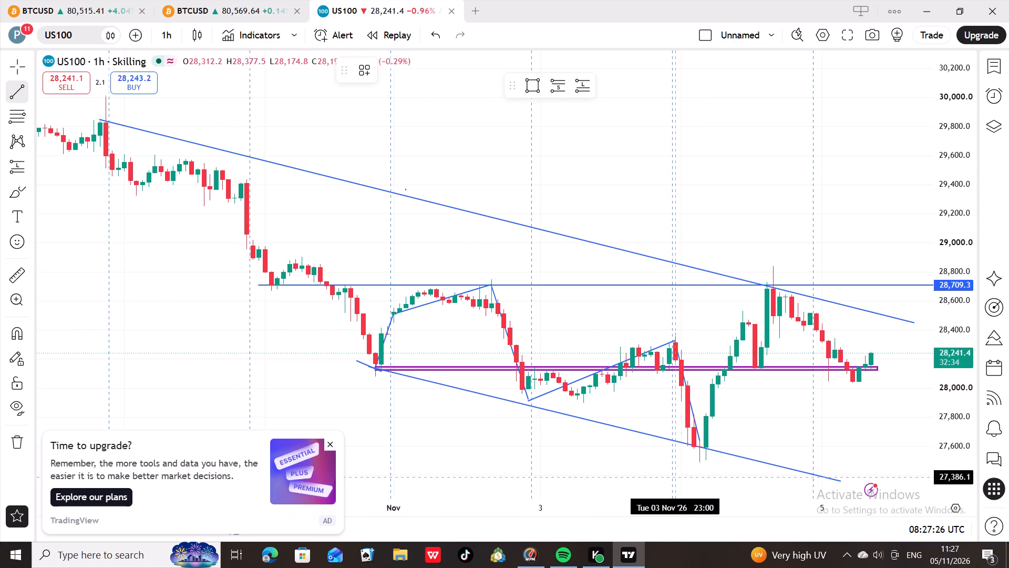
pyautogui.click(701, 448)
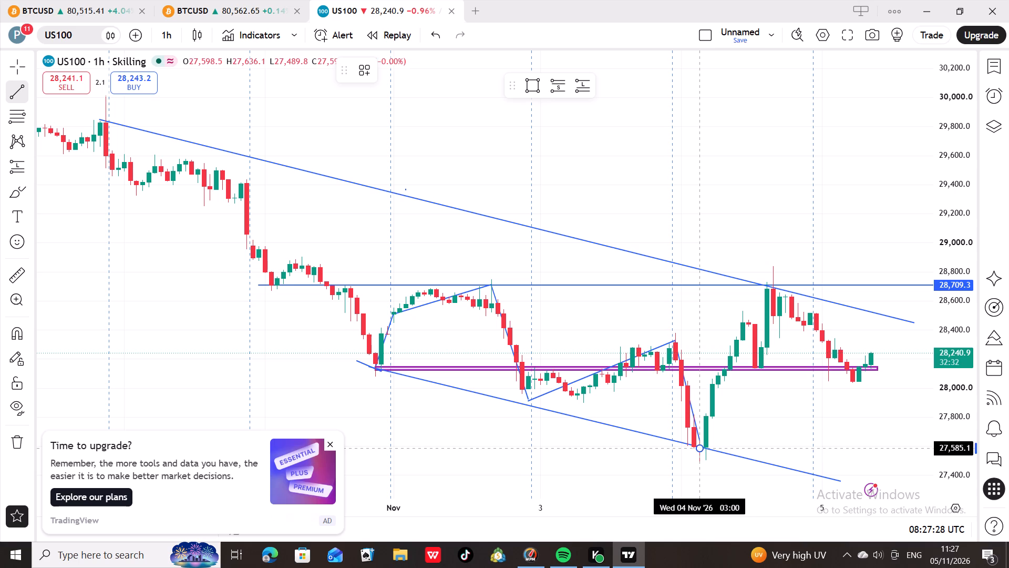
pyautogui.click(768, 288)
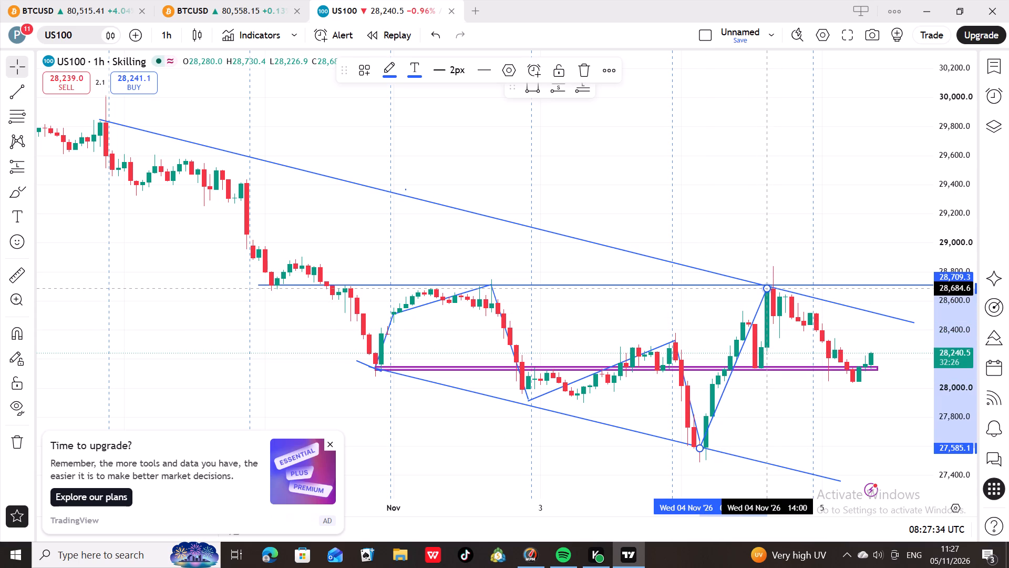
pyautogui.click(23, 83)
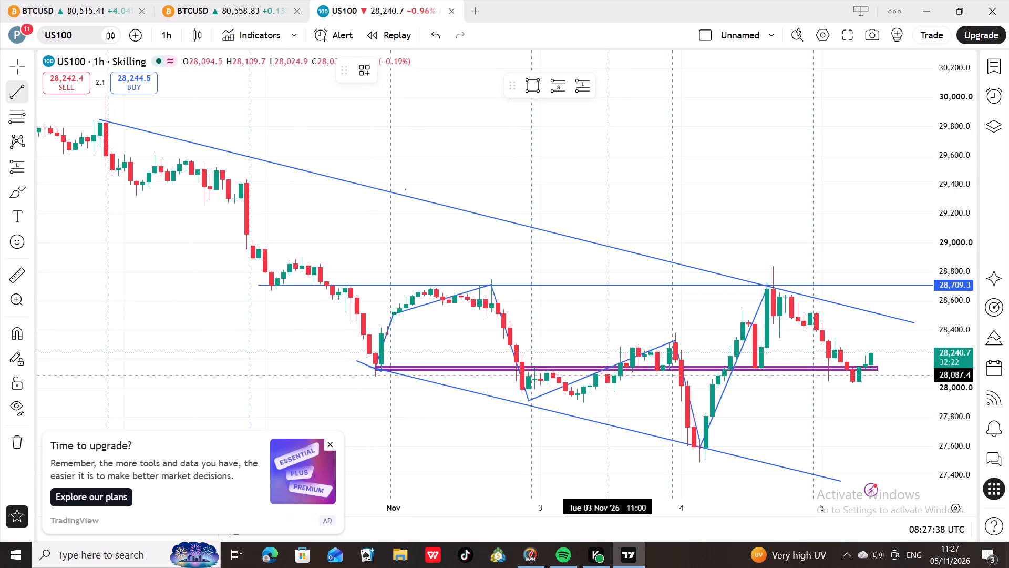
pyautogui.click(766, 286)
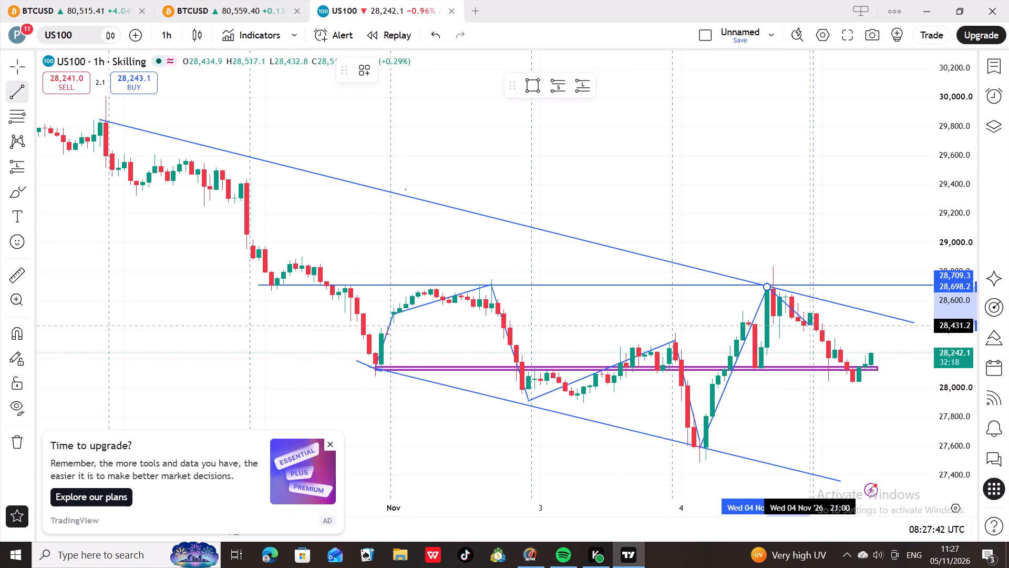
pyautogui.click(857, 376)
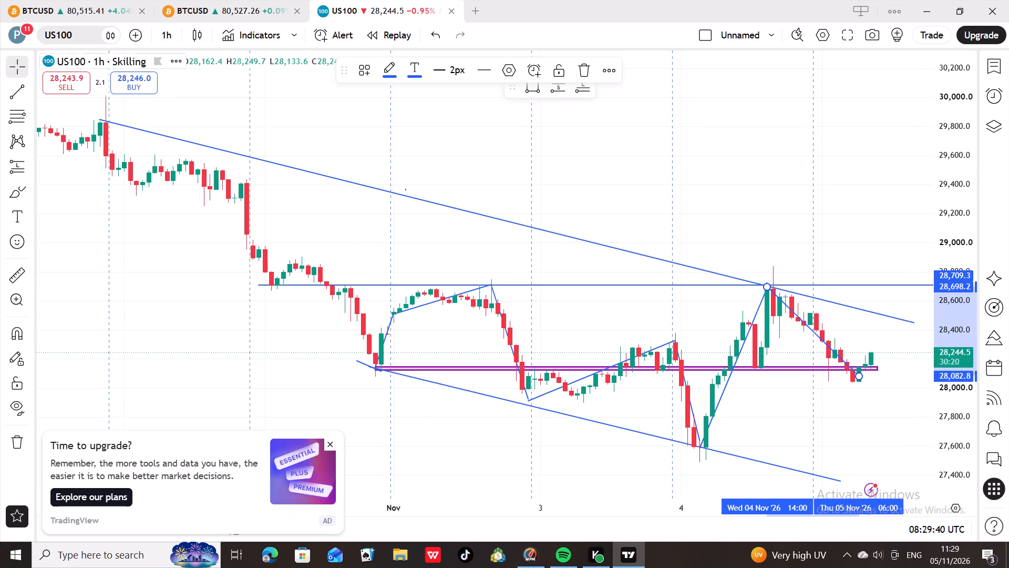
# Draw a projected rise as a trend line from about 28,051 on 5 Nov 05:00 up to about 28,721 on 5 Nov 17:00.
pyautogui.click(22, 89)
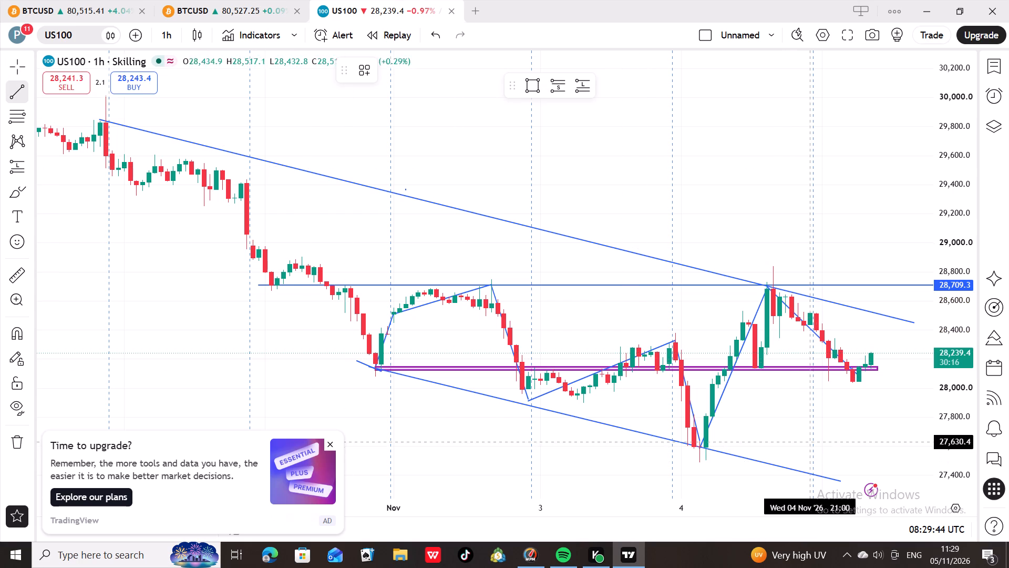
pyautogui.click(856, 380)
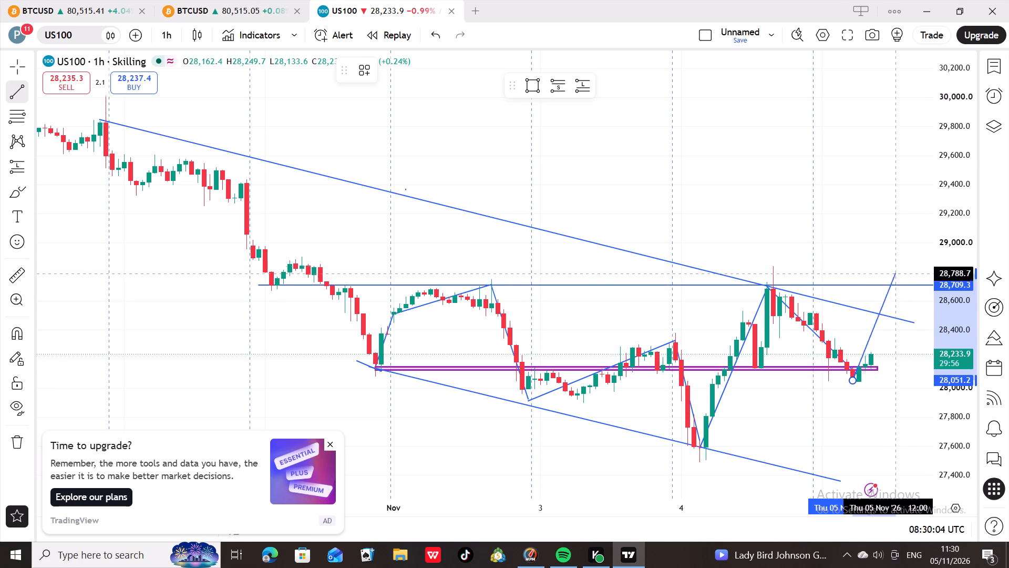
pyautogui.click(929, 283)
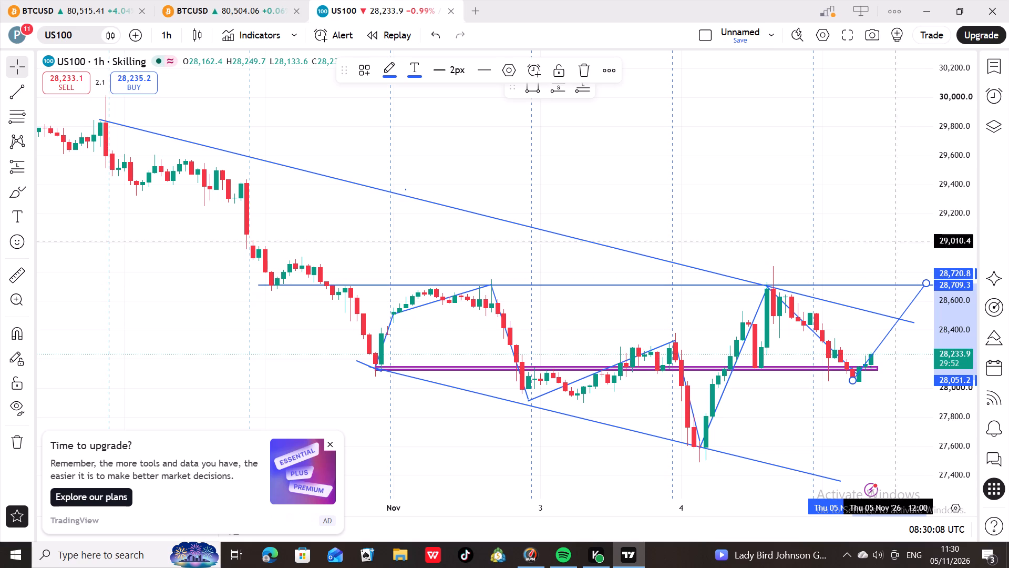
# Place a long position with its entry at about 28,133 on 5 Nov 07:00 and its stop at about 28,033.
pyautogui.click(584, 90)
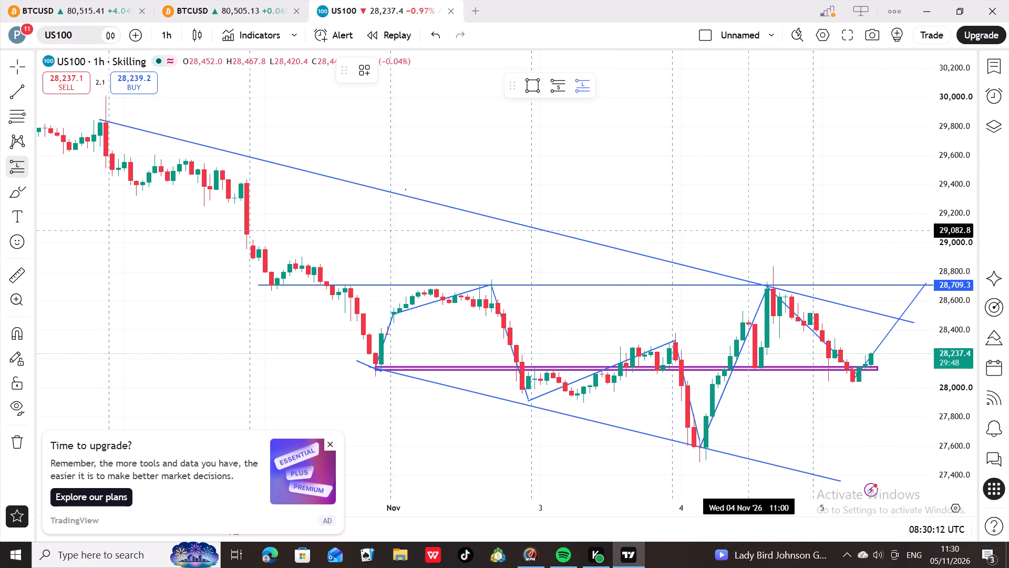
pyautogui.click(867, 369)
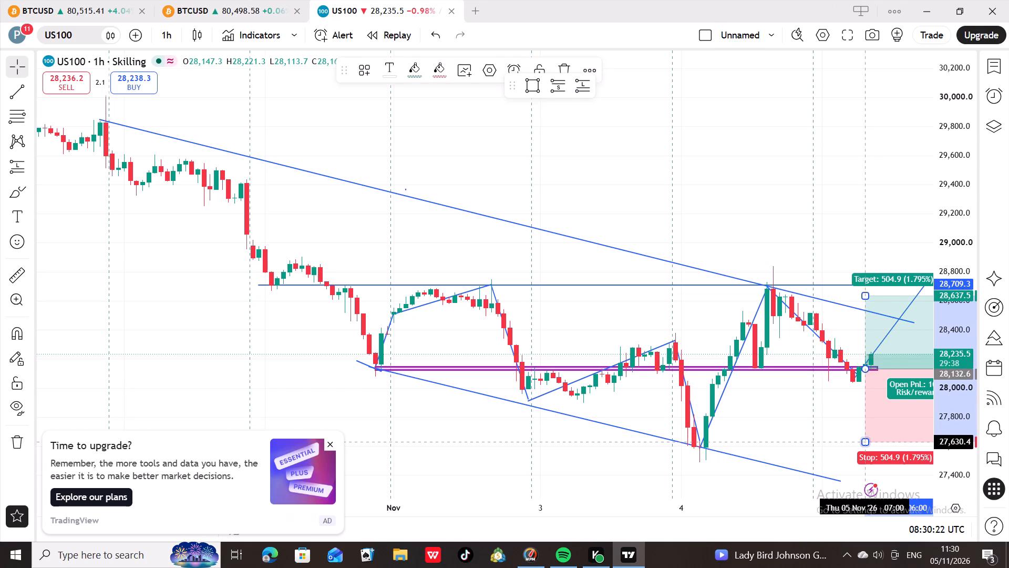
pyautogui.moveTo(863, 441); pyautogui.dragTo(868, 400)
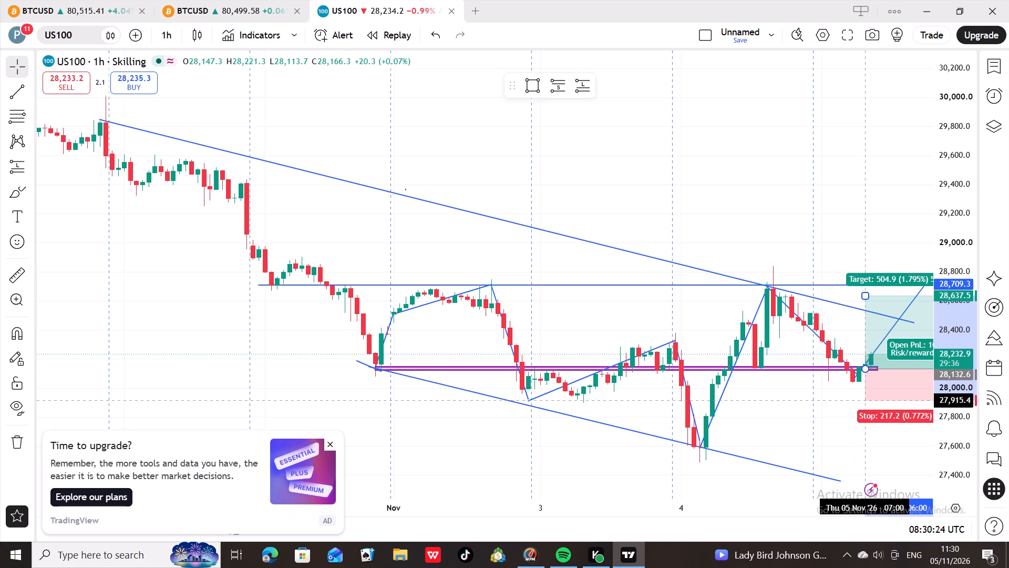
pyautogui.moveTo(868, 400); pyautogui.dragTo(866, 387)
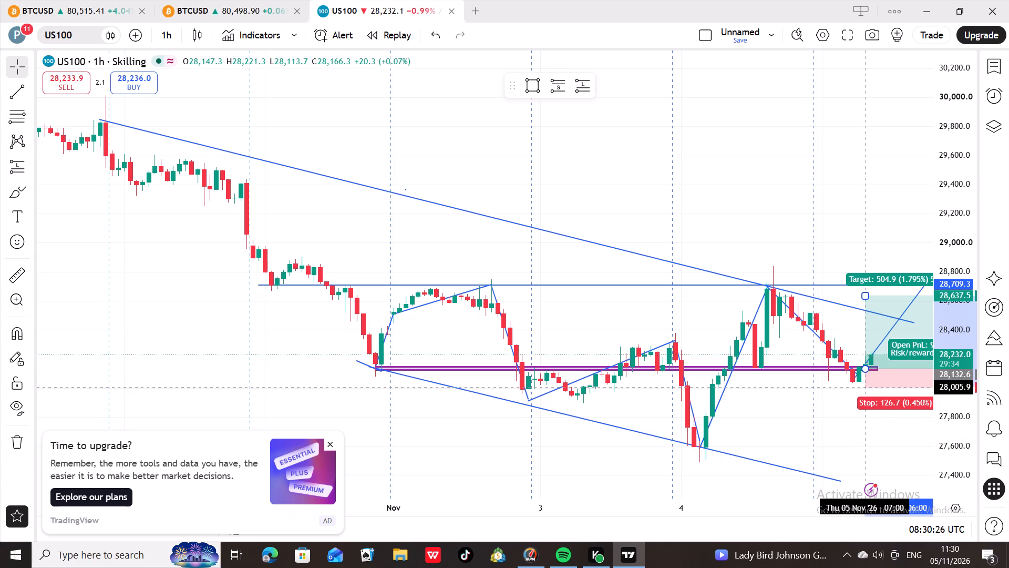
pyautogui.moveTo(866, 387); pyautogui.dragTo(863, 383)
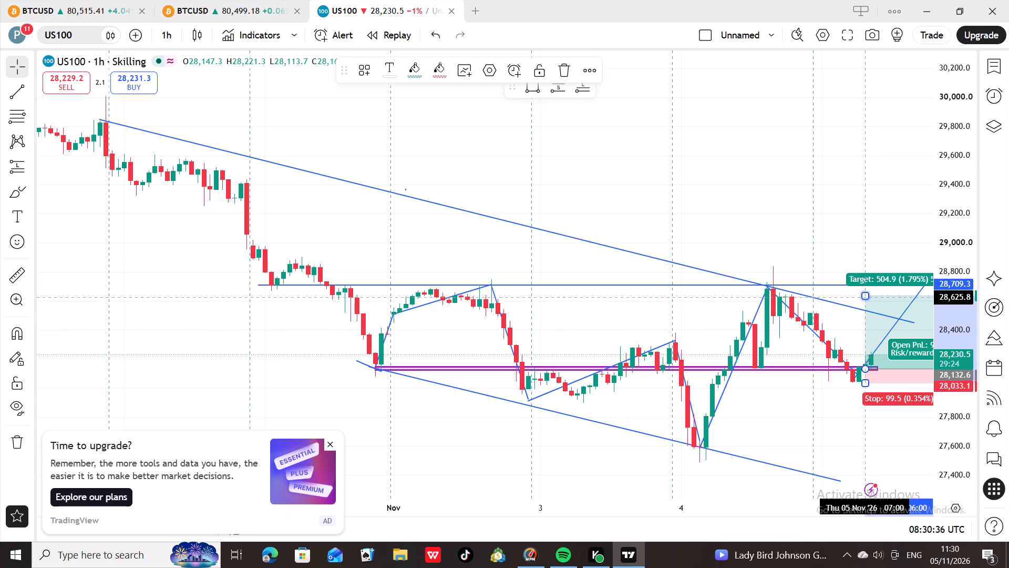
# Raise the long position's target to about 28,676, just below the horizontal line at 28,709.3.
pyautogui.moveTo(866, 296); pyautogui.dragTo(866, 289)
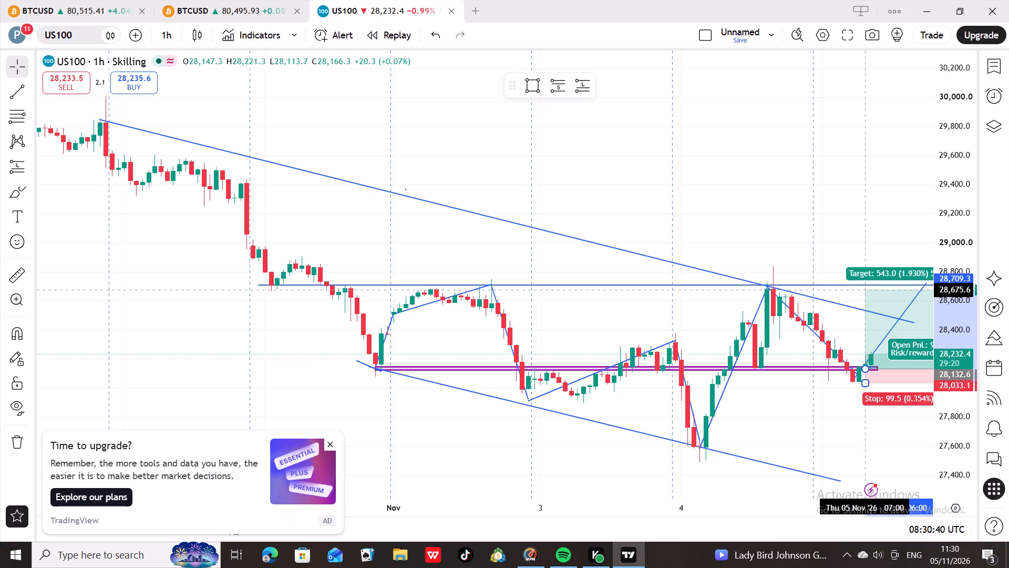
pyautogui.moveTo(866, 289); pyautogui.dragTo(866, 291)
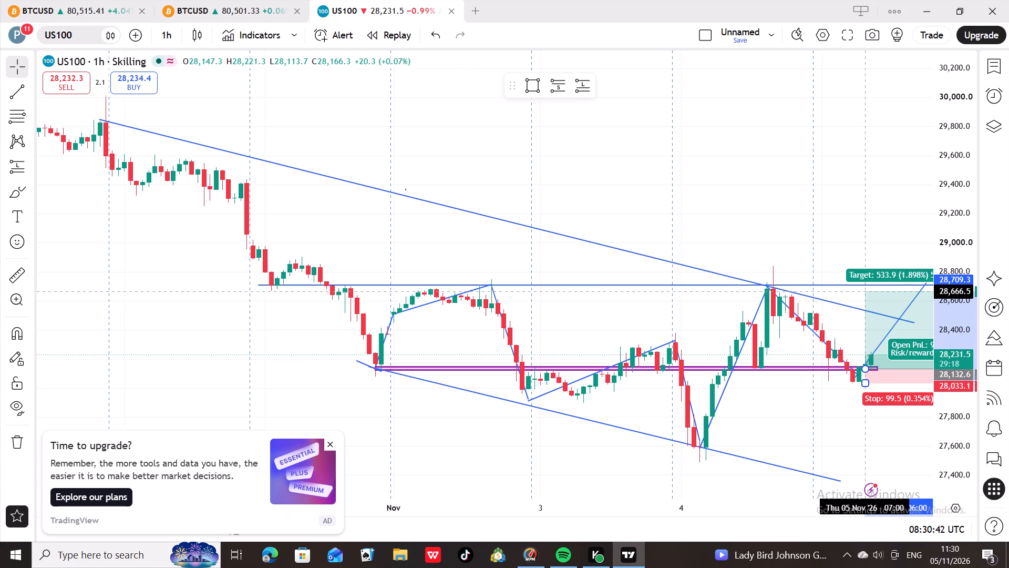
pyautogui.moveTo(866, 291); pyautogui.dragTo(866, 289)
pyautogui.moveTo(864, 292); pyautogui.dragTo(868, 288)
pyautogui.click(863, 291)
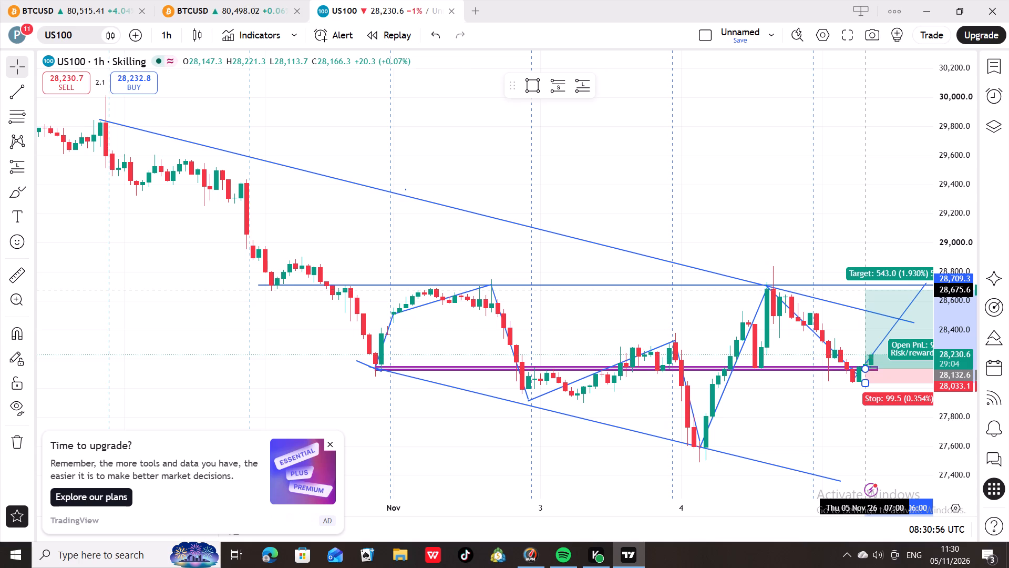
pyautogui.click(867, 287)
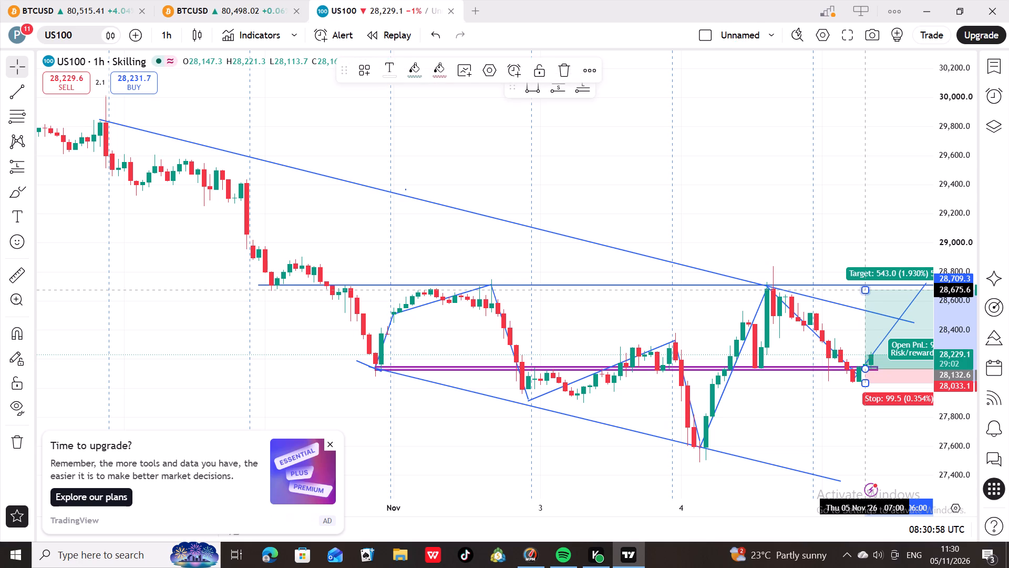
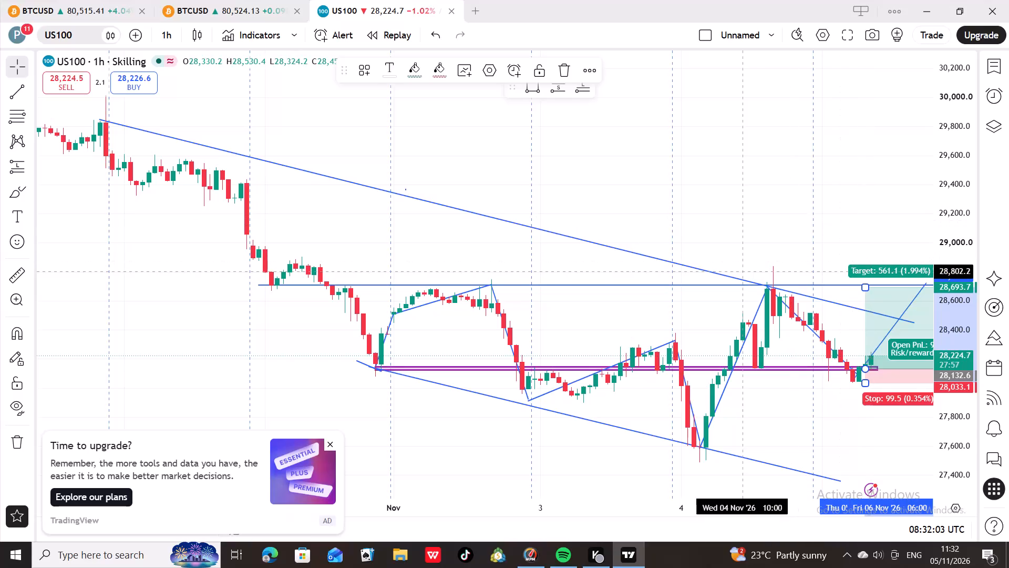
# Delete the two zigzag trend lines rising from about 28,137 to 28,512 and from there to about 28,712 on 2 Nov.
pyautogui.click(447, 296)
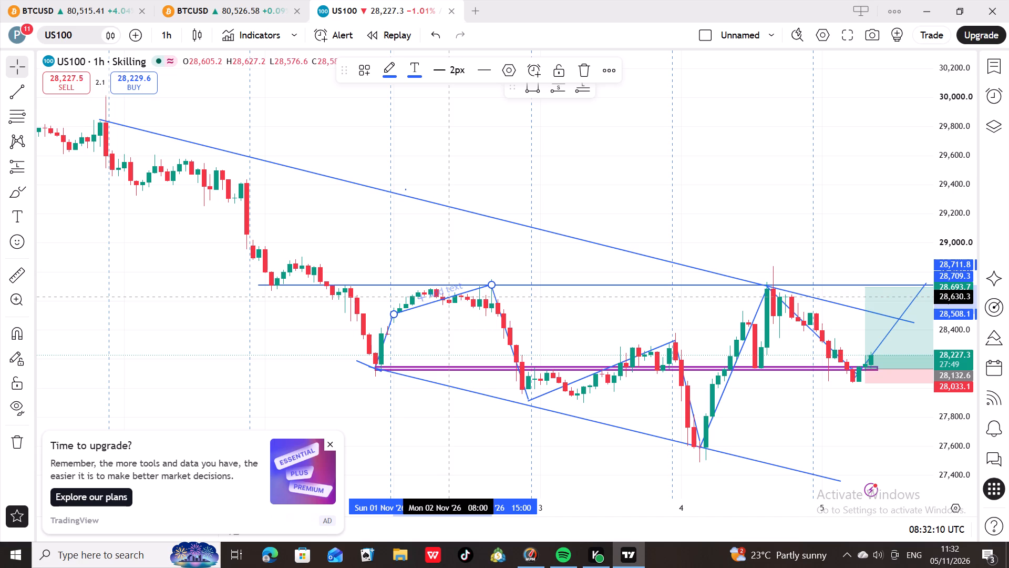
pyautogui.click(577, 68)
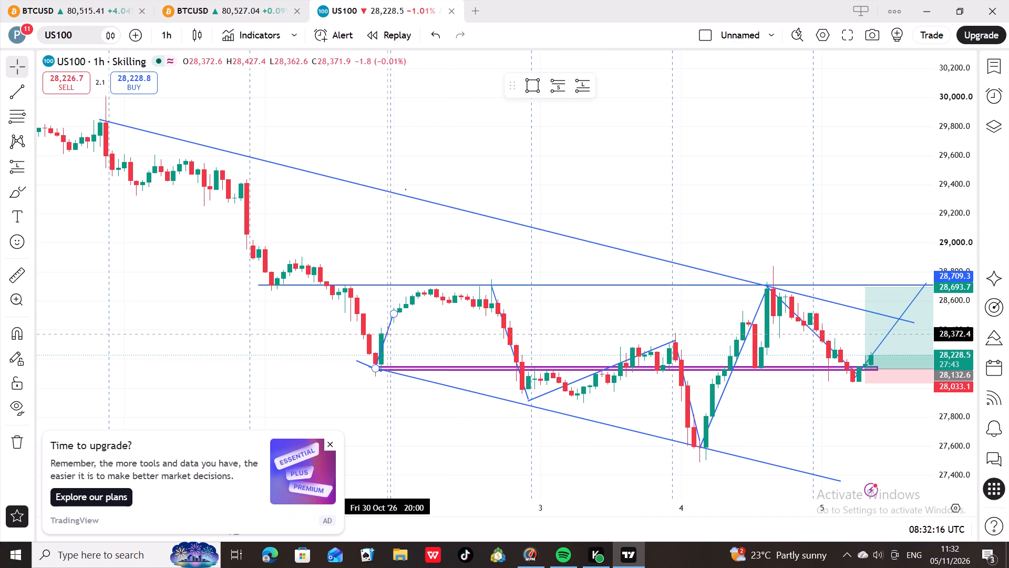
pyautogui.click(387, 333)
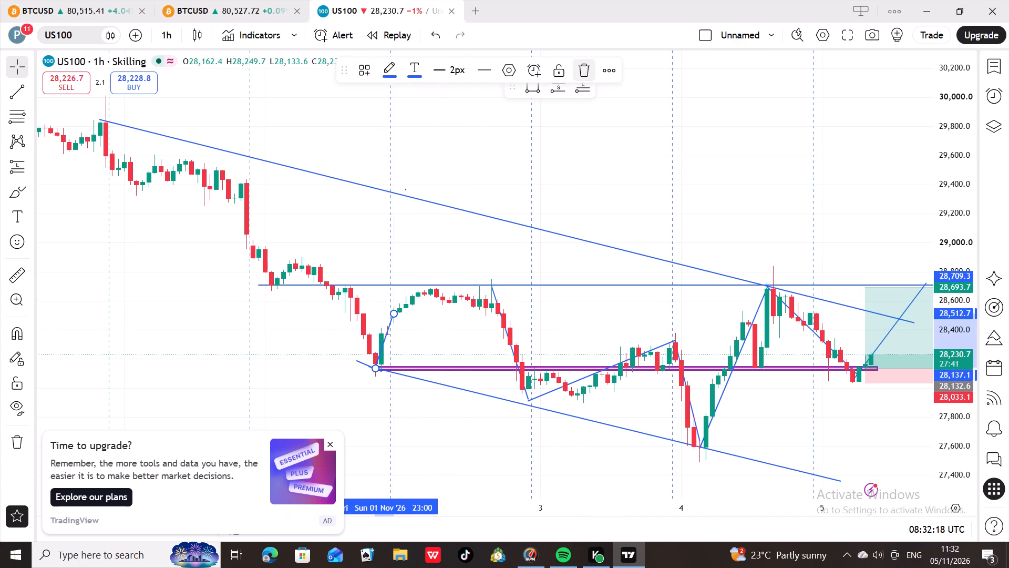
pyautogui.click(576, 79)
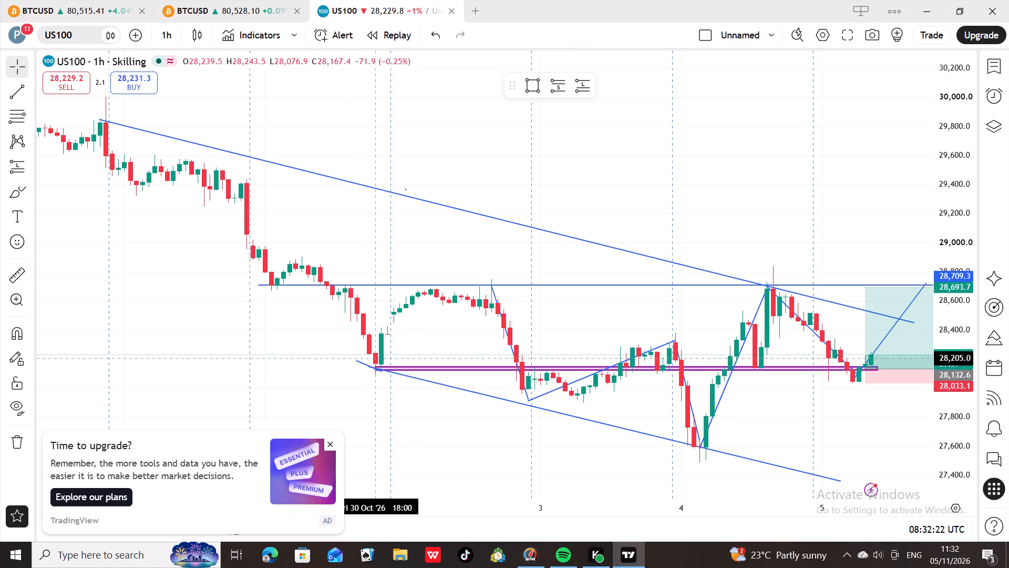
# Draw a single trend line from about 28,133 on 30 Oct 18:00 up to about 28,667 on 2 Nov 14:00.
pyautogui.click(15, 89)
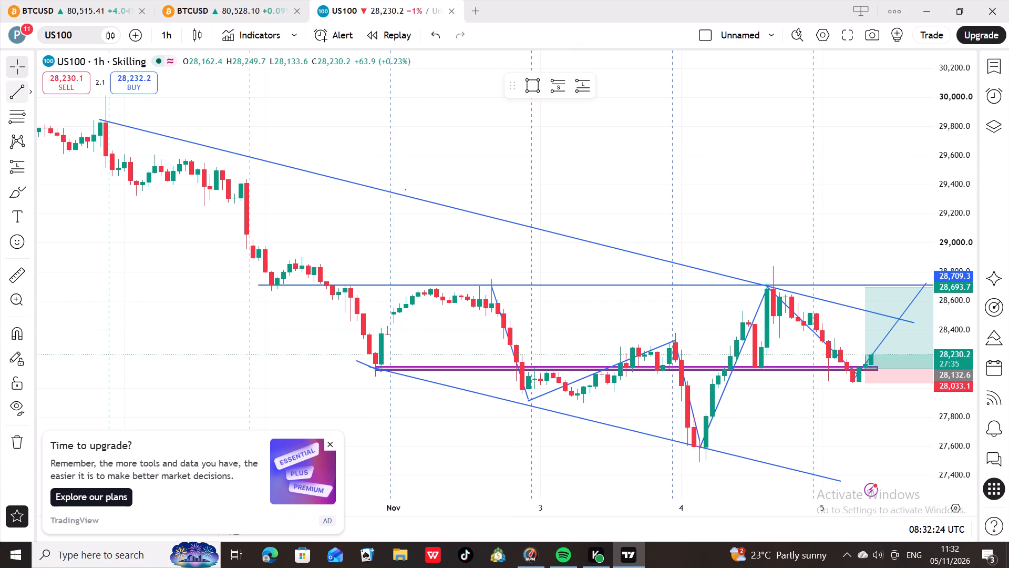
pyautogui.click(374, 369)
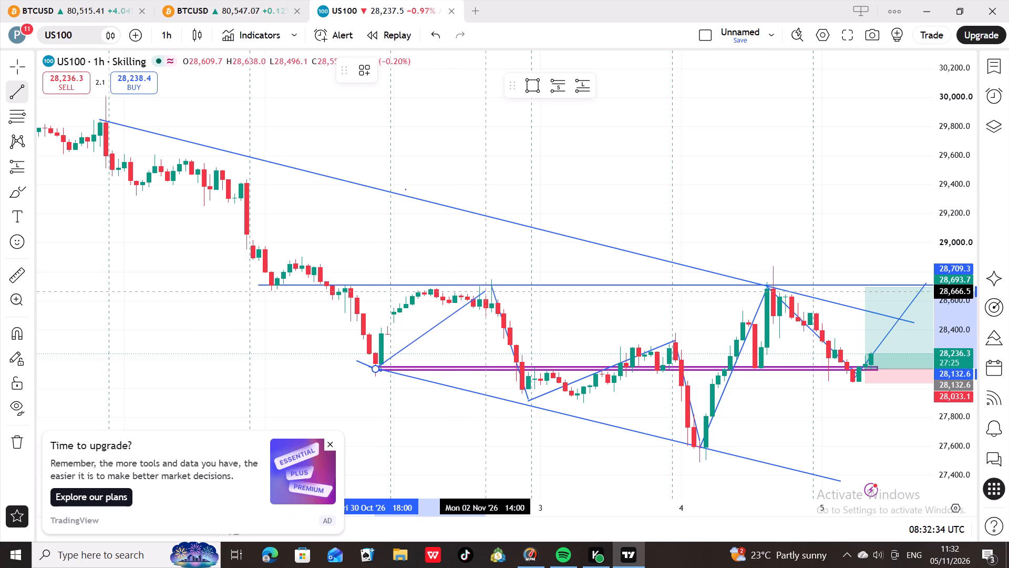
pyautogui.click(488, 291)
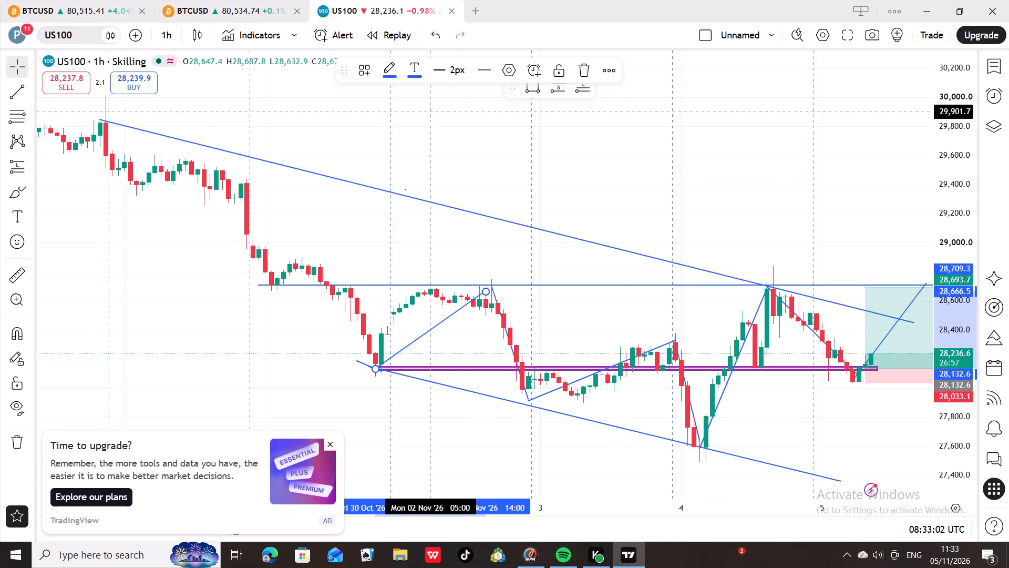
# Place a horizontal ray at about 28,028, just below the long position's stop, starting near the first large drop on the chart.
pyautogui.click(17, 81)
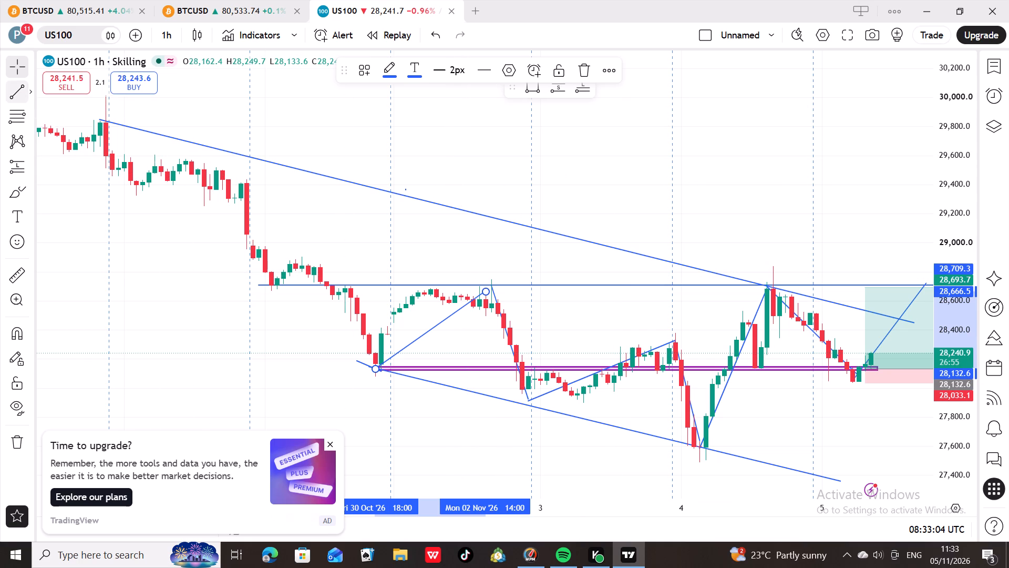
pyautogui.click(19, 89)
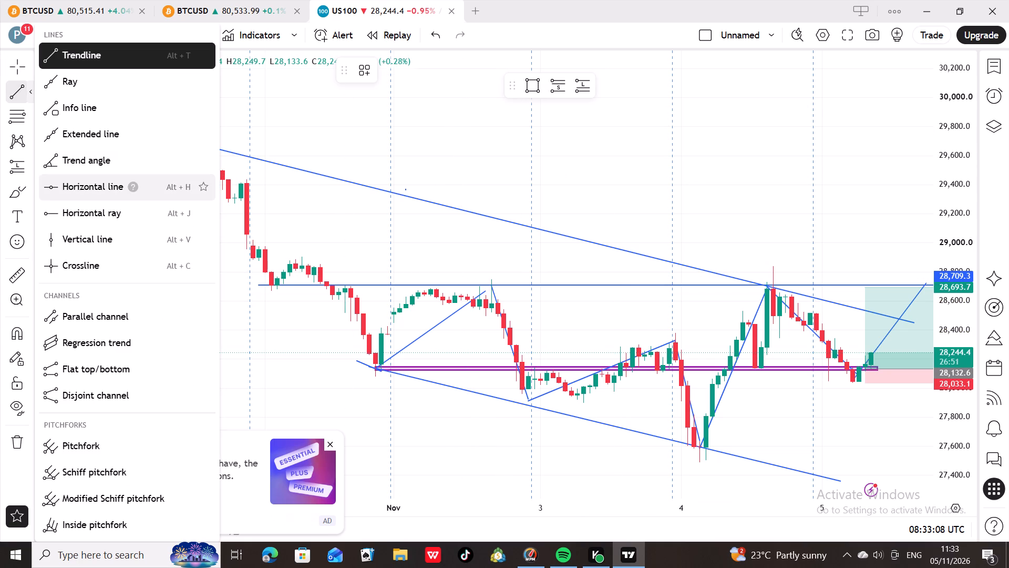
pyautogui.click(104, 202)
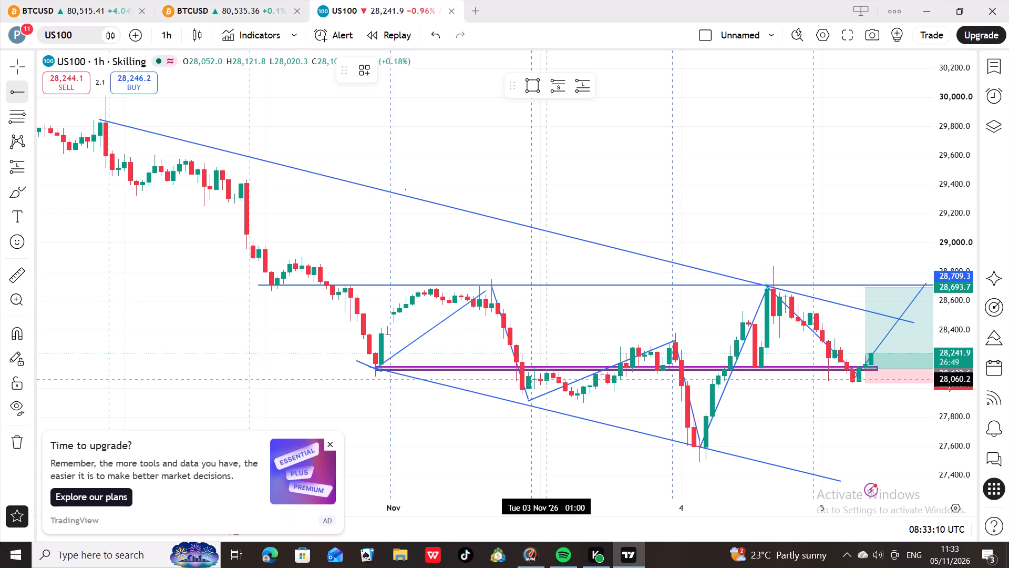
pyautogui.click(843, 382)
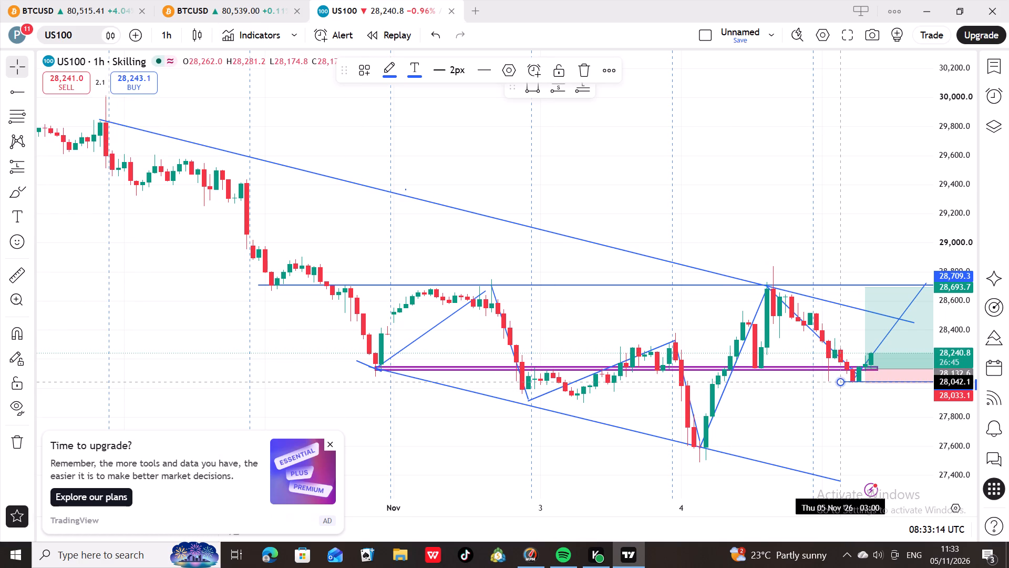
pyautogui.moveTo(843, 382); pyautogui.dragTo(765, 379)
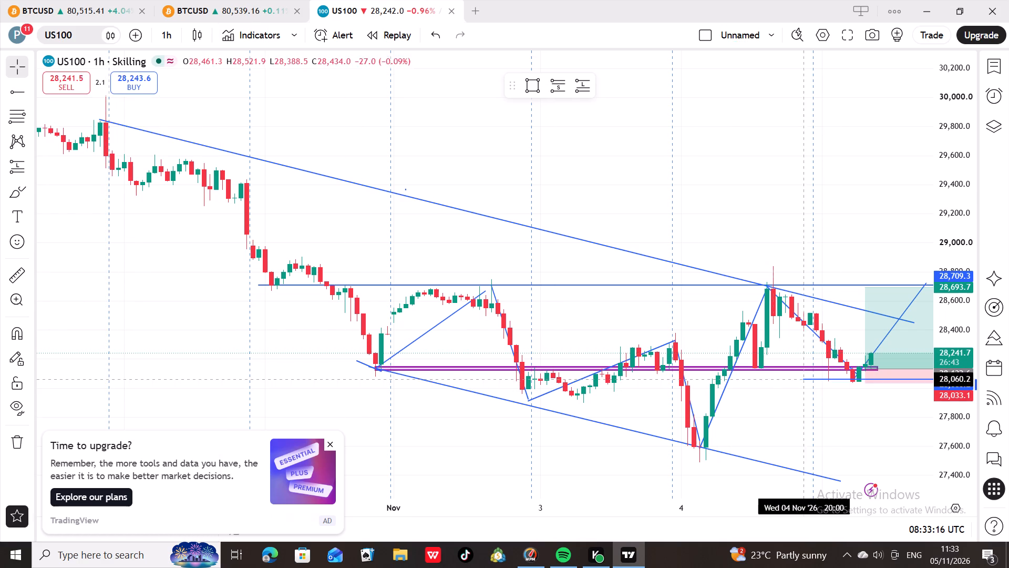
pyautogui.moveTo(765, 379); pyautogui.dragTo(452, 394)
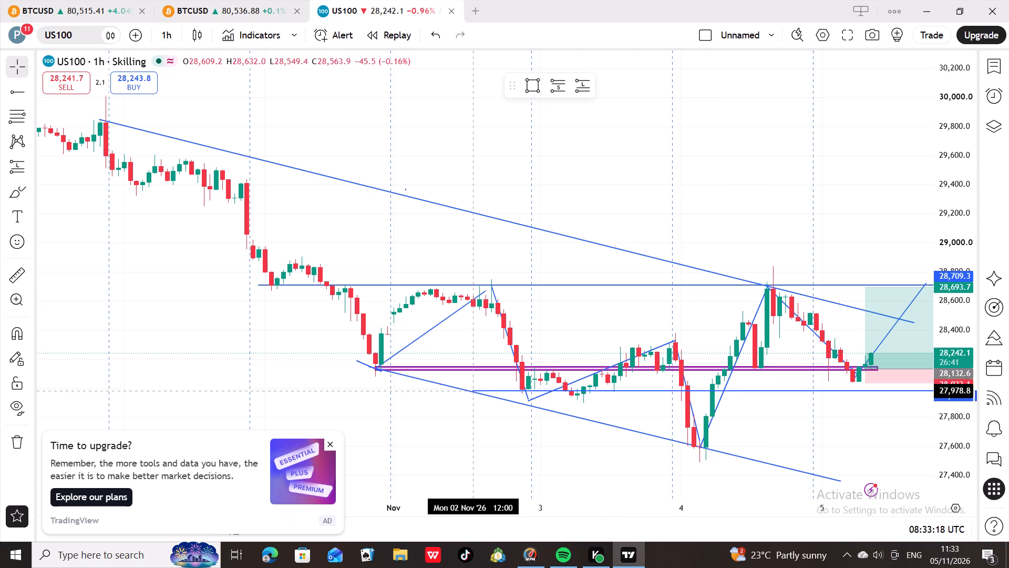
pyautogui.moveTo(452, 394); pyautogui.dragTo(96, 394)
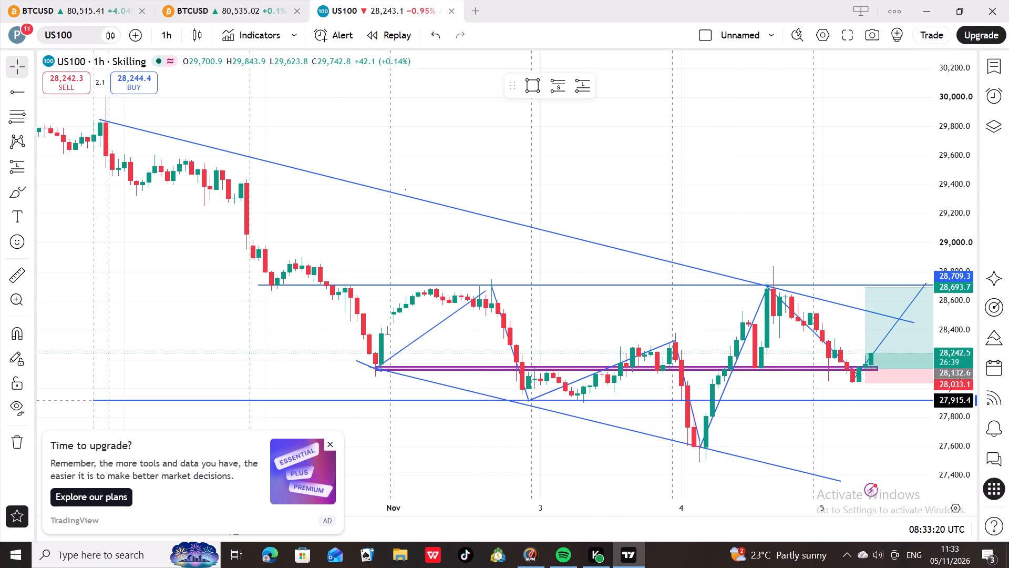
pyautogui.moveTo(96, 394); pyautogui.dragTo(112, 370)
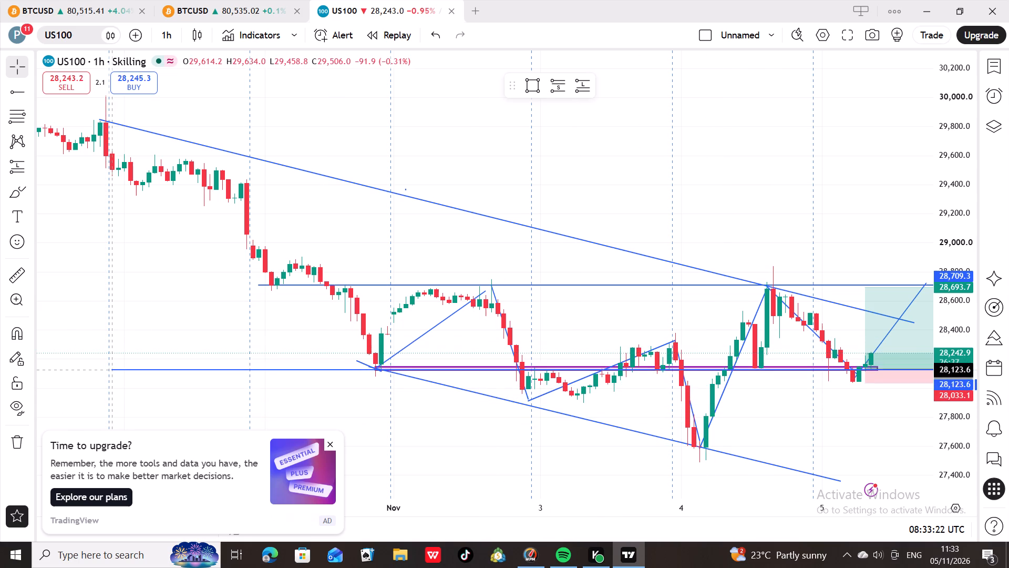
pyautogui.moveTo(112, 370); pyautogui.dragTo(116, 379)
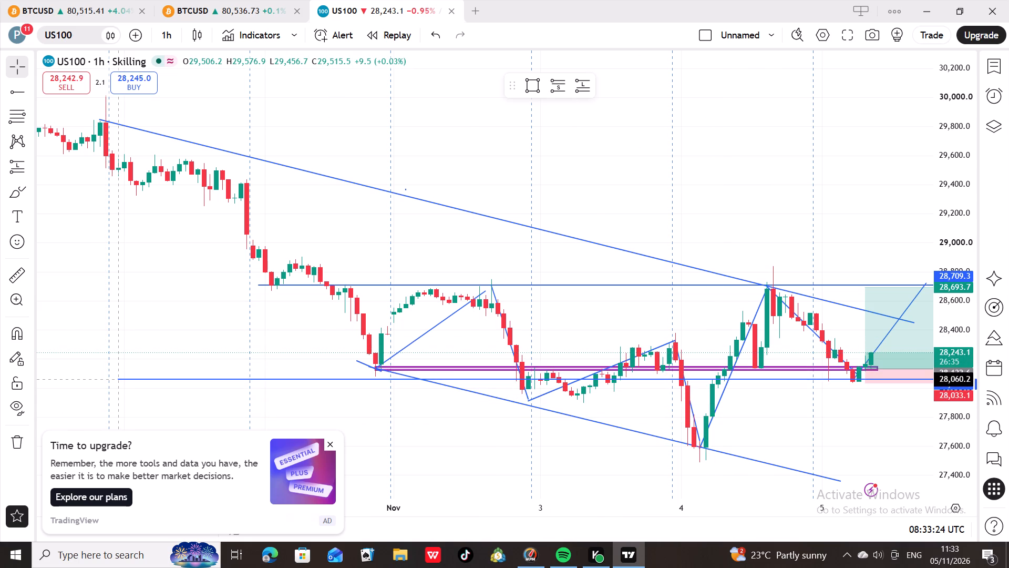
pyautogui.moveTo(116, 379); pyautogui.dragTo(116, 380)
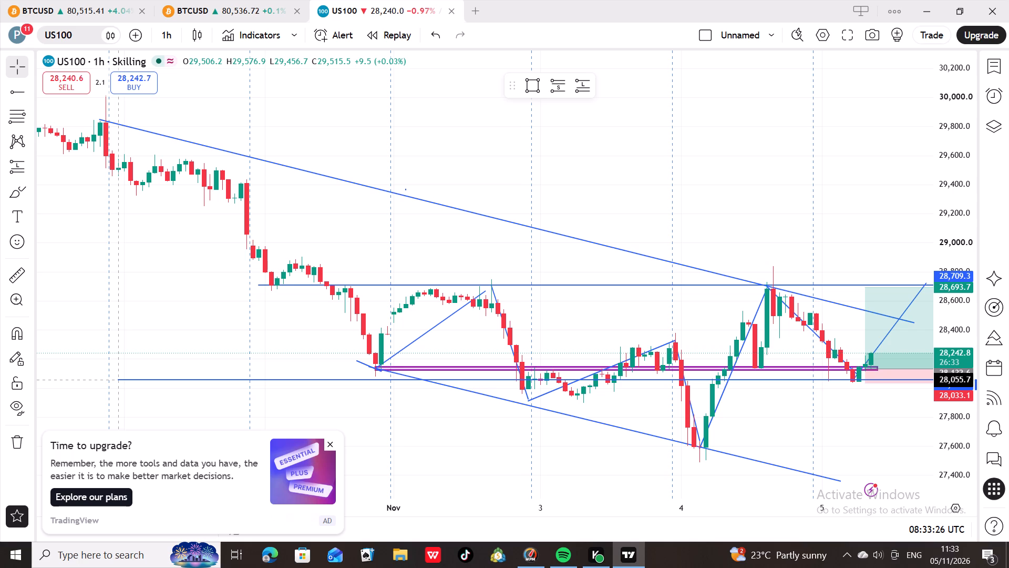
pyautogui.moveTo(116, 380); pyautogui.dragTo(116, 383)
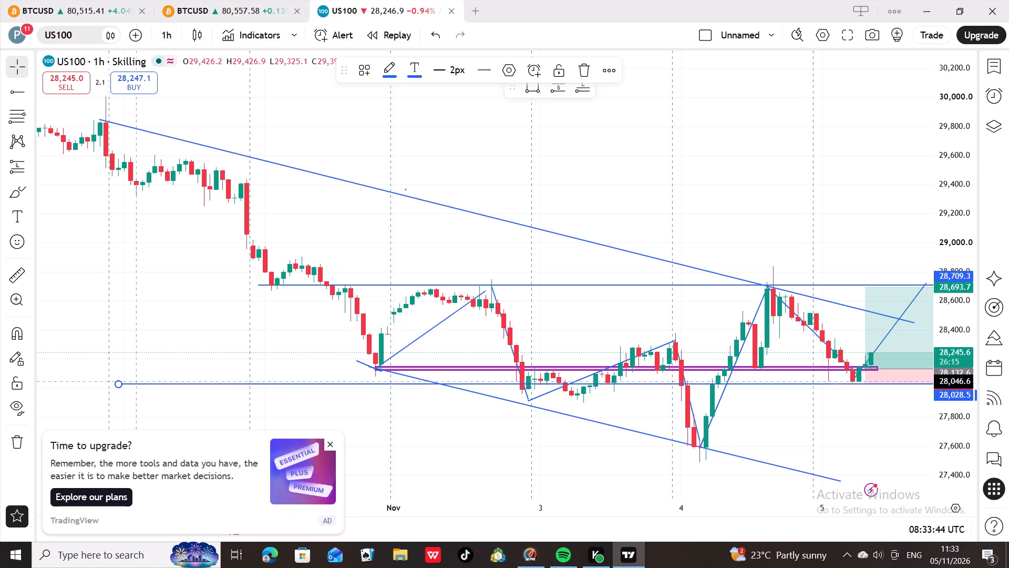
# Delete the purple support zone drawn around 28,137.
pyautogui.click(420, 368)
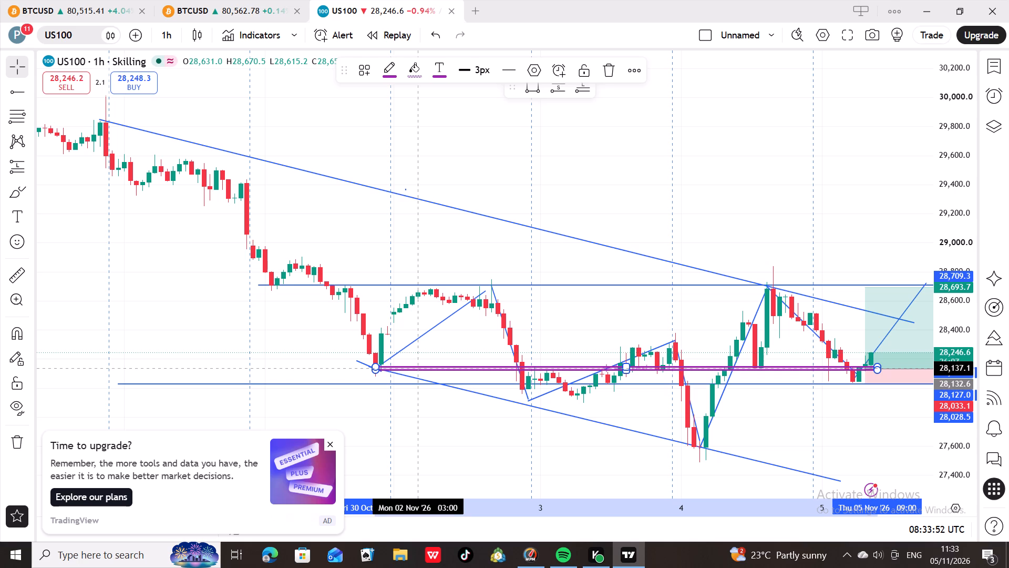
pyautogui.moveTo(420, 368); pyautogui.dragTo(464, 370)
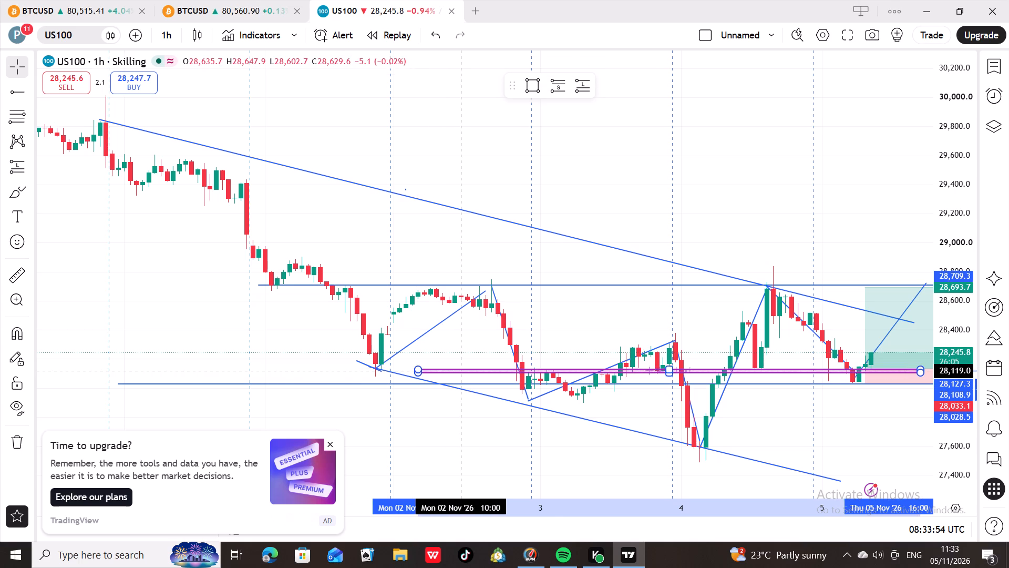
pyautogui.moveTo(464, 370); pyautogui.dragTo(715, 339)
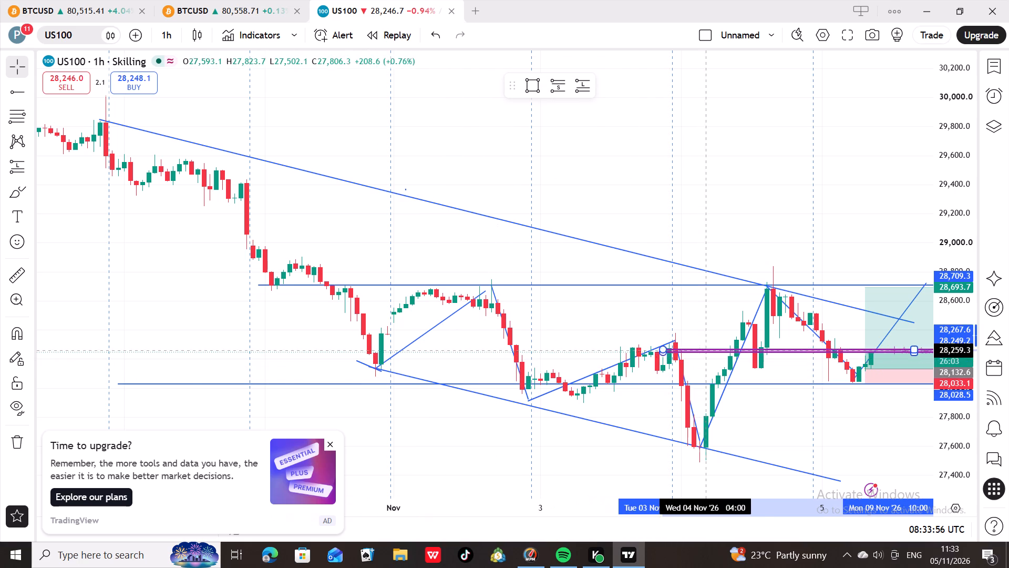
pyautogui.moveTo(715, 339); pyautogui.dragTo(452, 175)
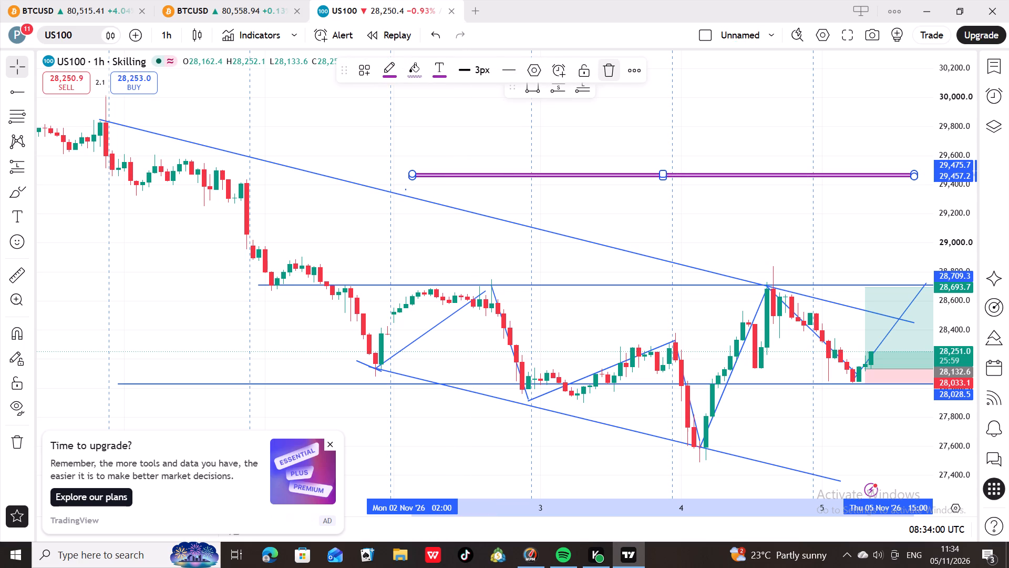
pyautogui.click(604, 74)
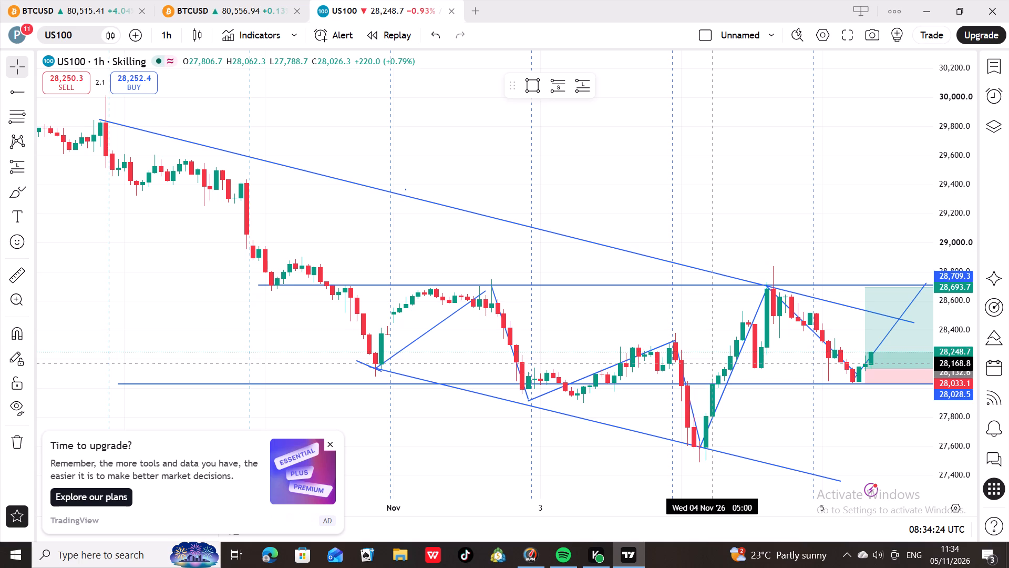
# Delete the upper descending channel line running from about 29,847 to about 28,449.
pyautogui.click(465, 208)
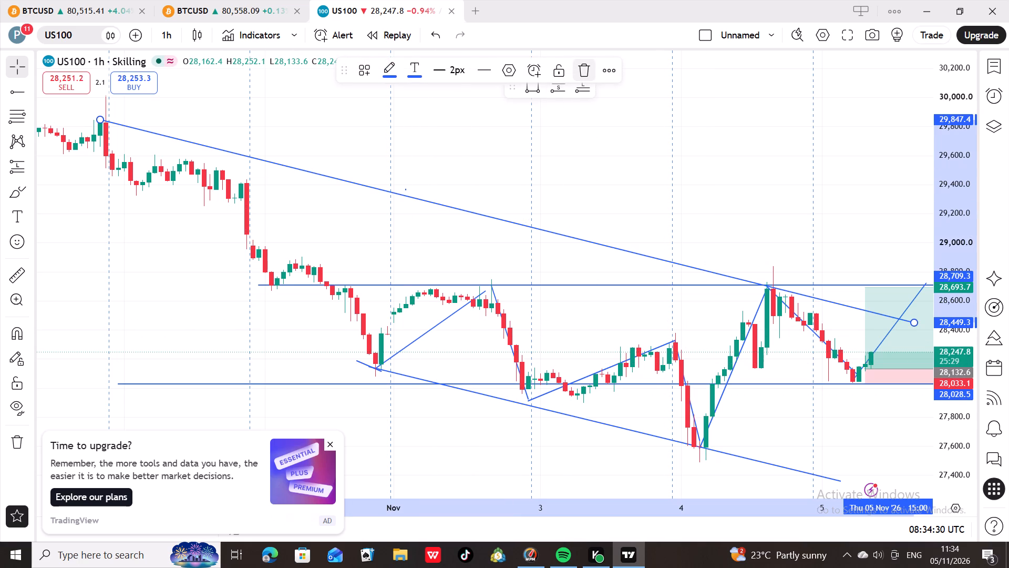
pyautogui.click(584, 67)
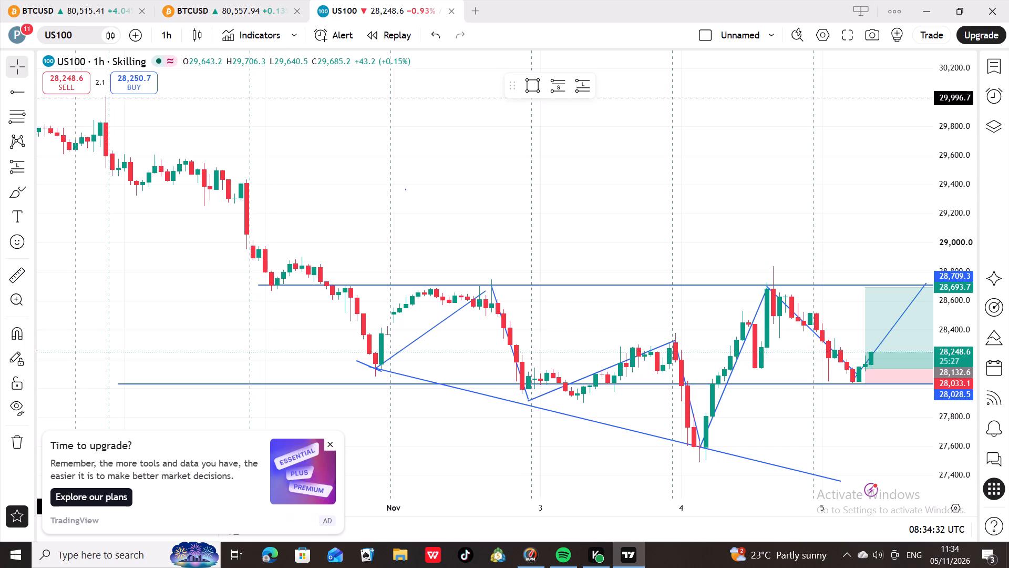
# Draw a new upper descending trend line from the swing high at about 29,404 to about 28,531 on 5 Nov 09:00.
pyautogui.click(24, 101)
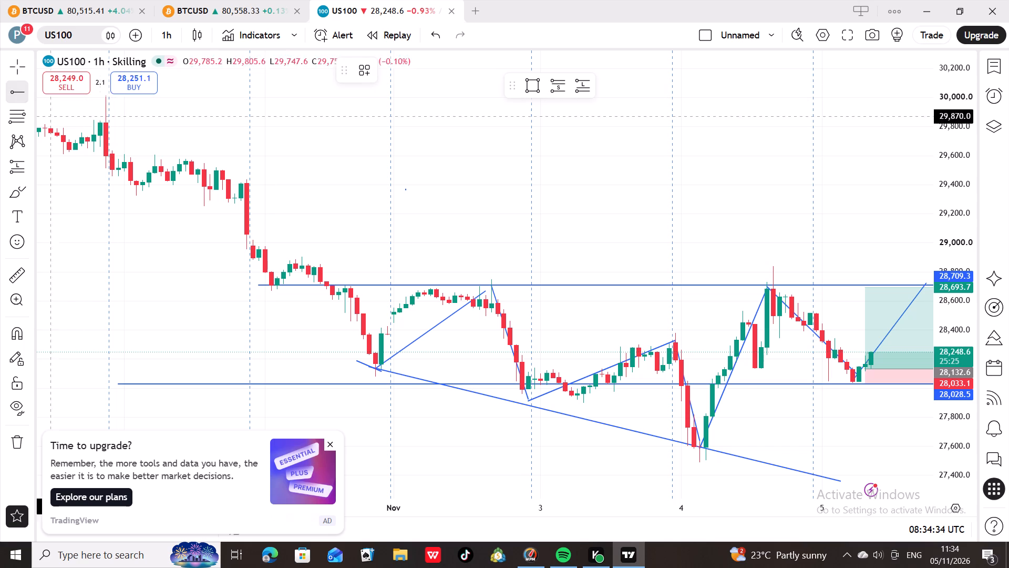
pyautogui.click(5, 86)
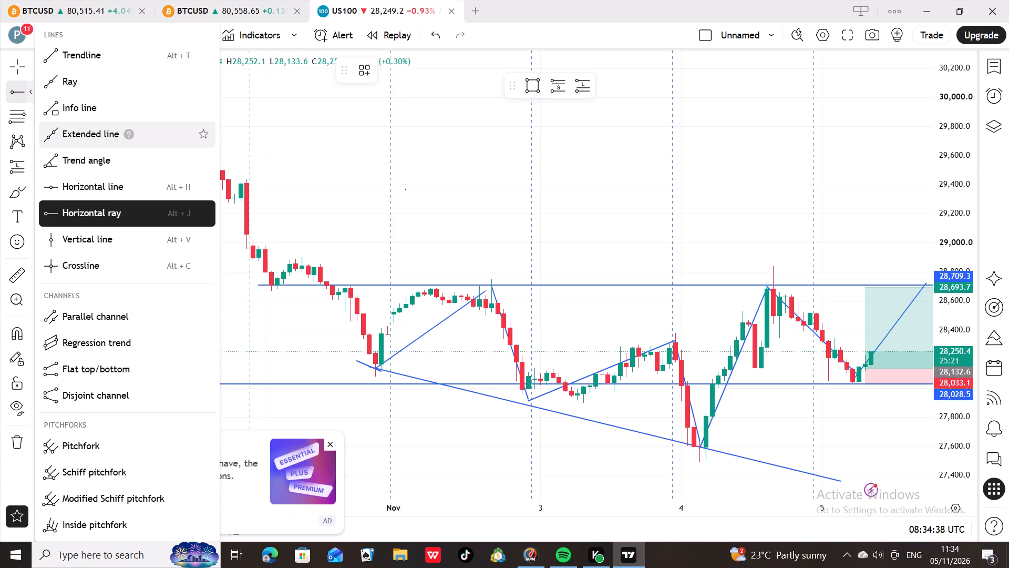
pyautogui.click(79, 47)
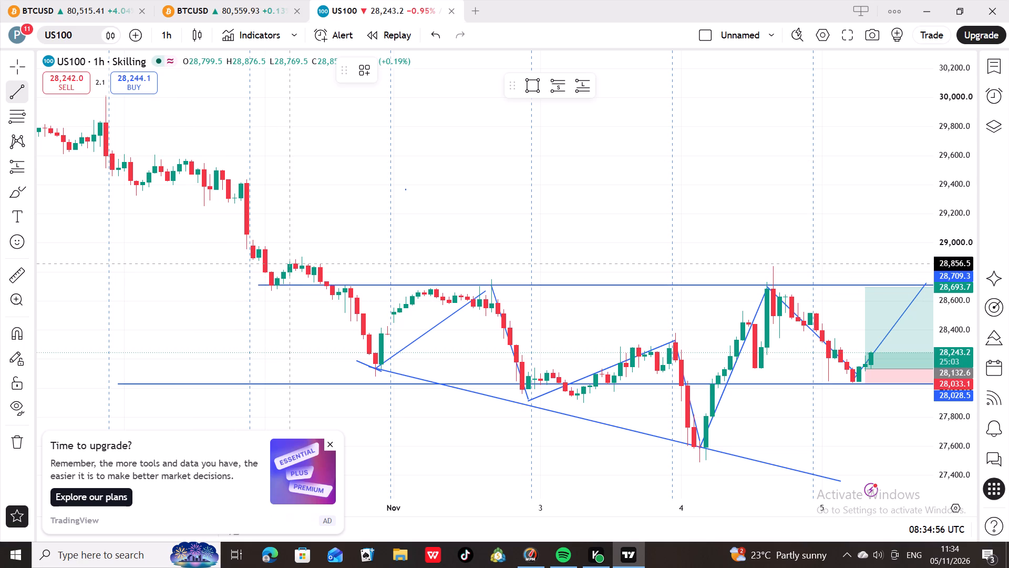
pyautogui.click(248, 184)
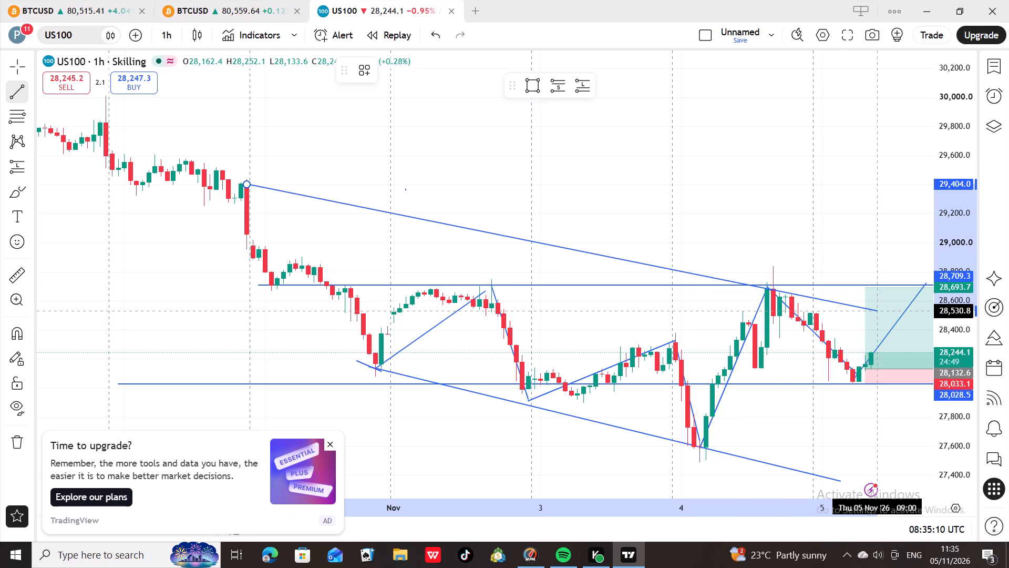
pyautogui.click(876, 310)
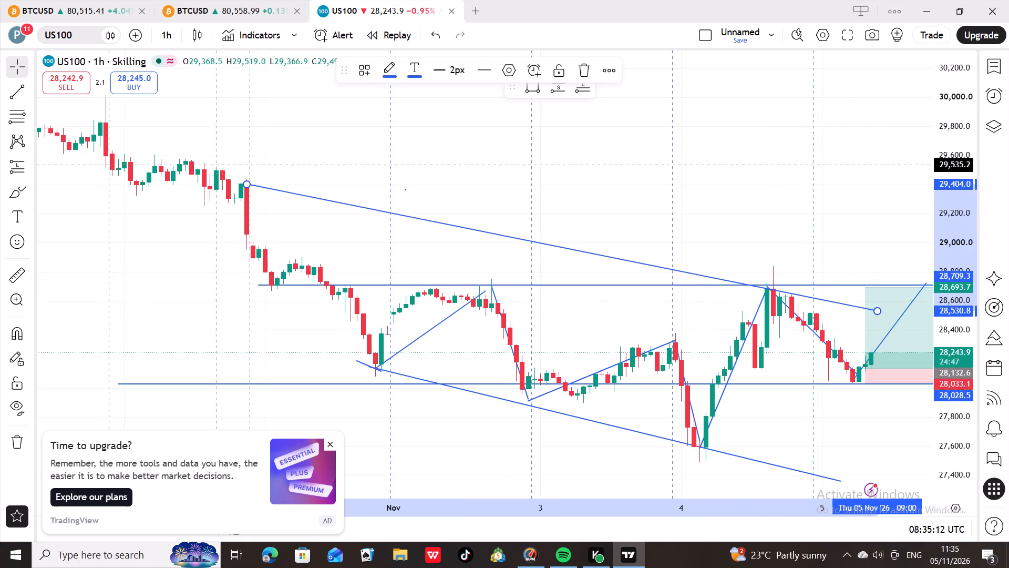
# Extend the upper descending line back in time with a second trend line from about 29,395 to about 29,707.
pyautogui.click(250, 184)
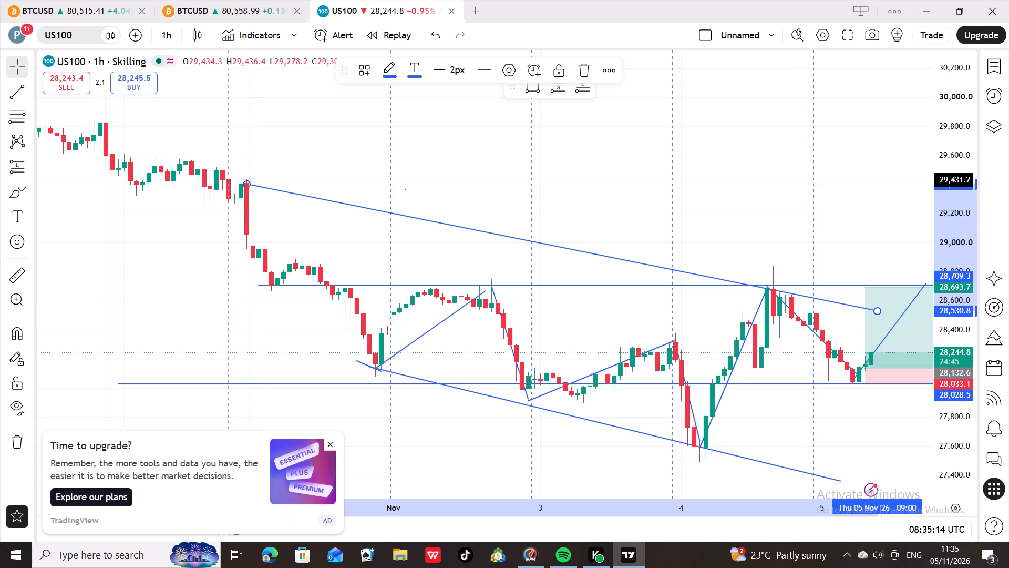
pyautogui.click(16, 87)
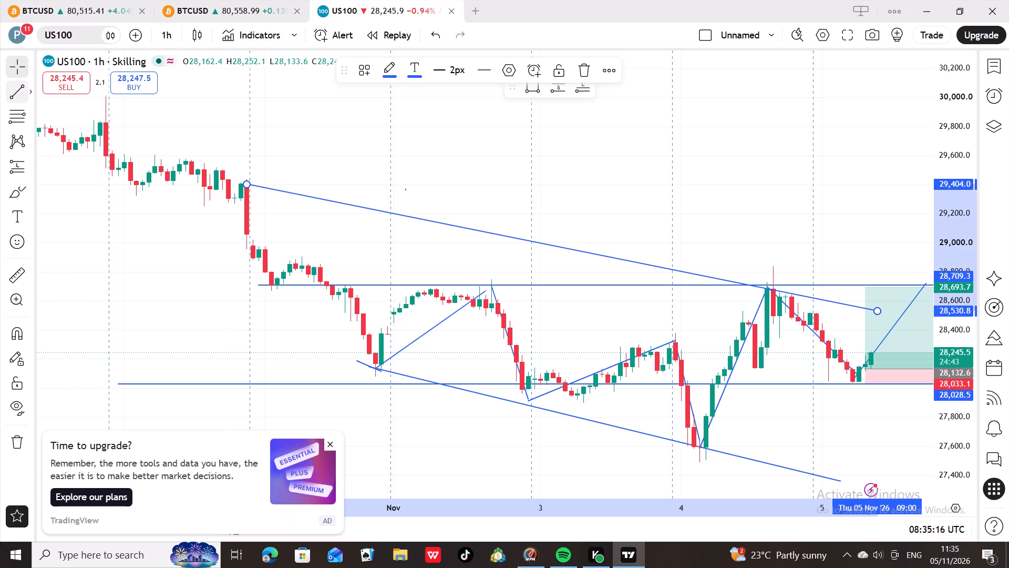
pyautogui.click(251, 185)
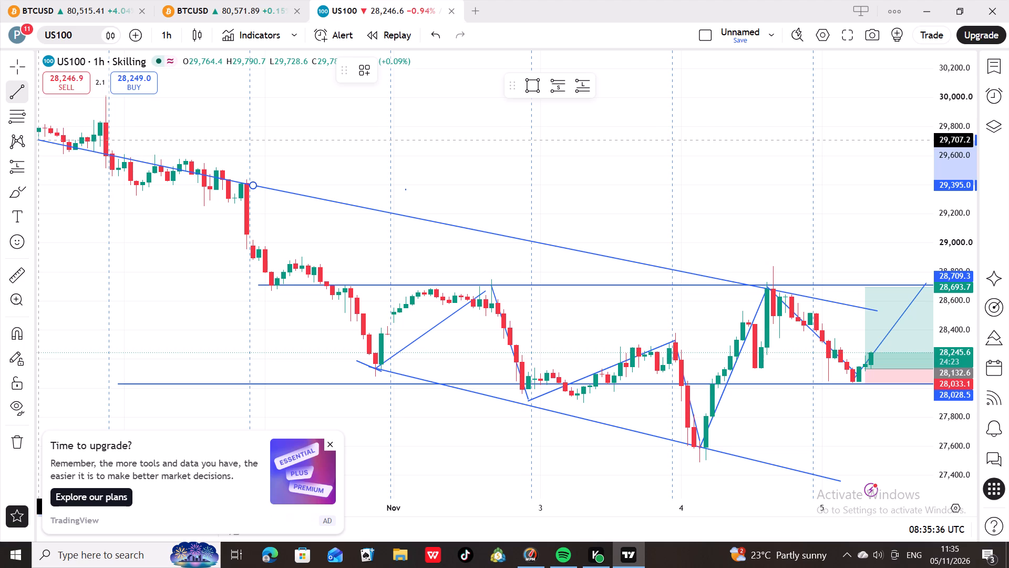
pyautogui.click(37, 139)
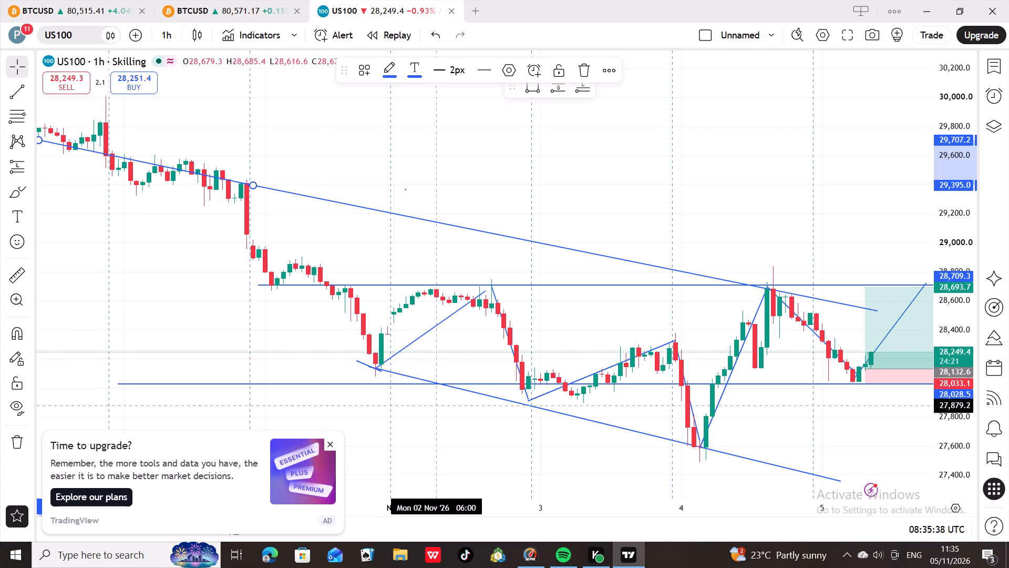
# Extend the lower descending channel line back in time with a trend line from about 28,105 on 1 Nov 23:00 to about 28,676.
pyautogui.click(20, 84)
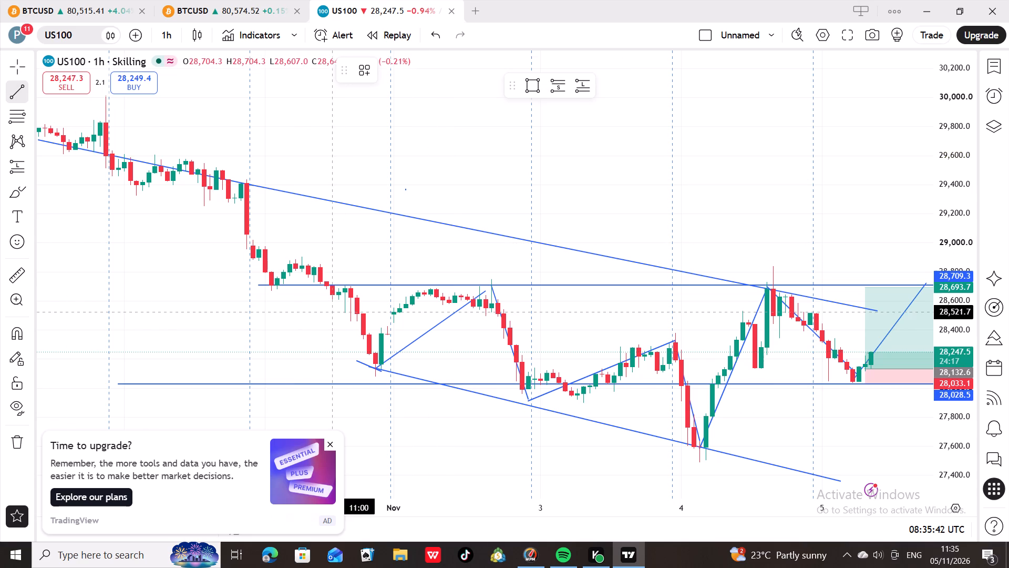
pyautogui.click(393, 372)
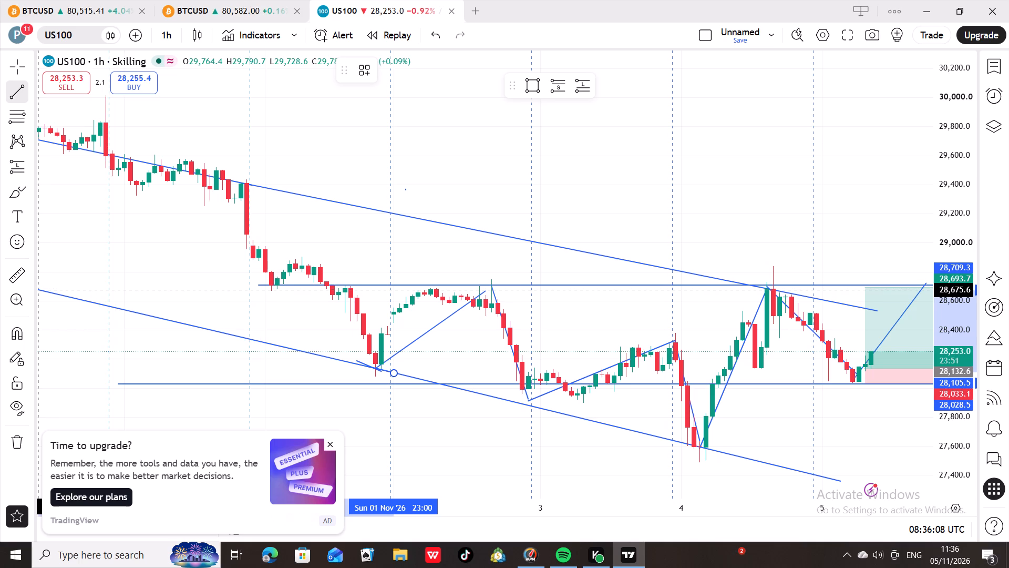
pyautogui.click(42, 290)
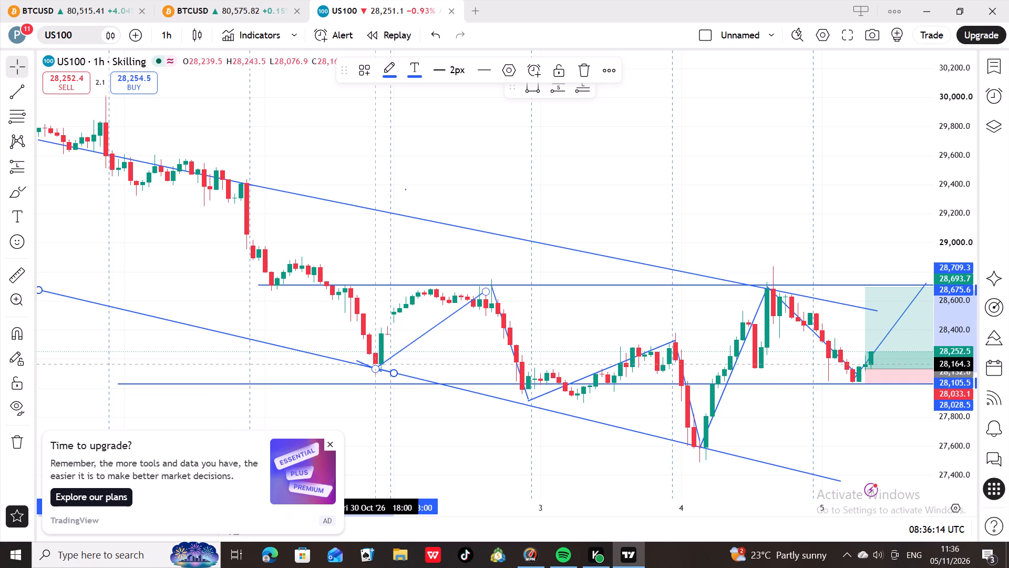
# Draw a zigzag trend line from the 30 Oct 18:00 swing low at about 28,137 up to the swing high at about 29,390.
pyautogui.click(8, 88)
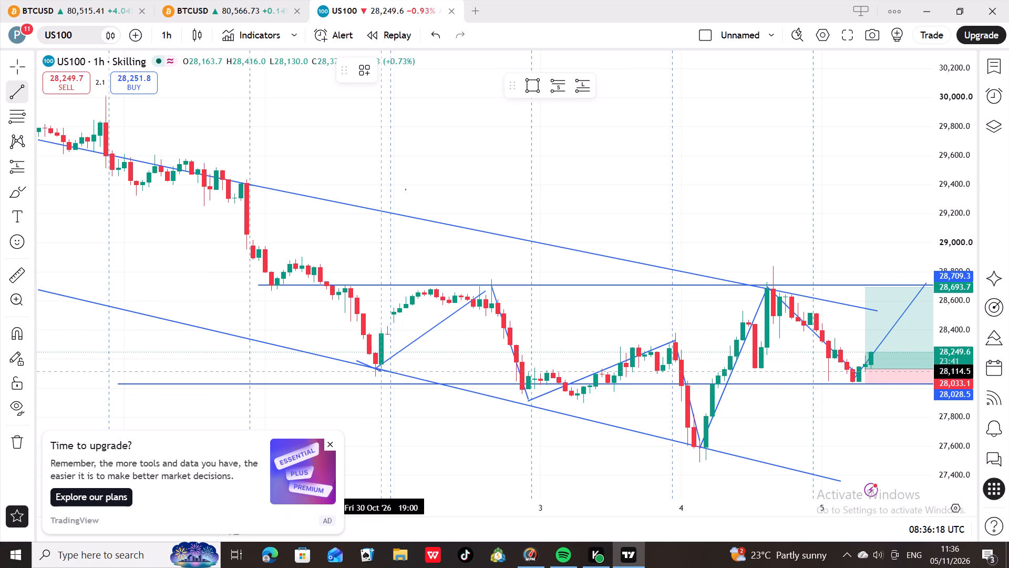
pyautogui.click(376, 368)
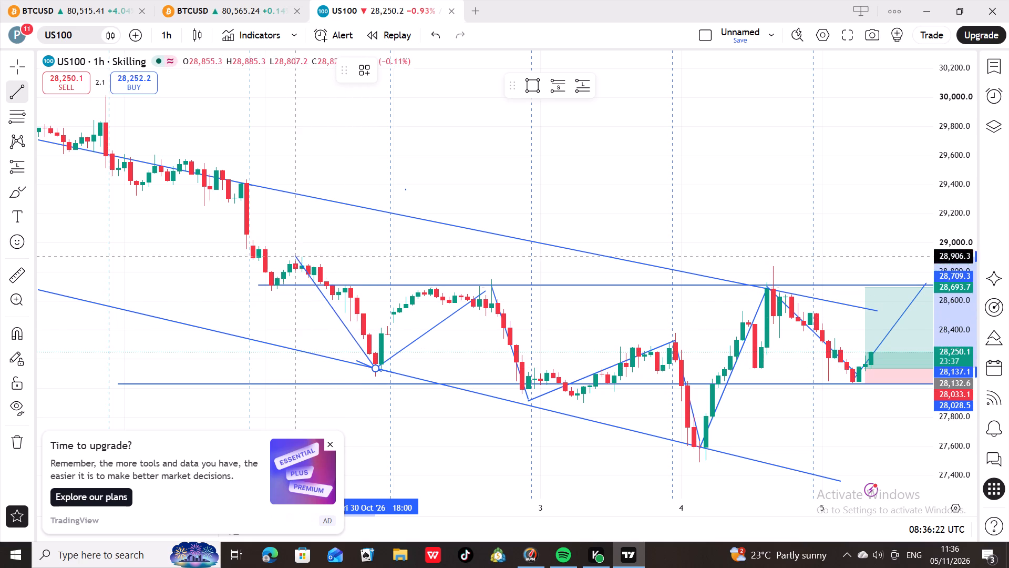
pyautogui.click(245, 186)
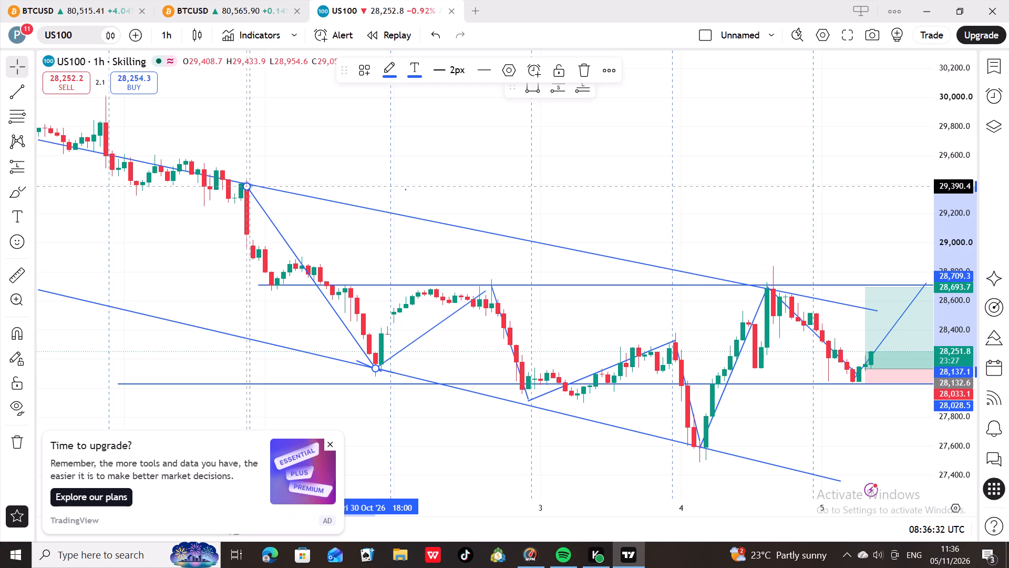
# Set the line thickness of the 28,709 resistance ray to 4px.
pyautogui.click(347, 283)
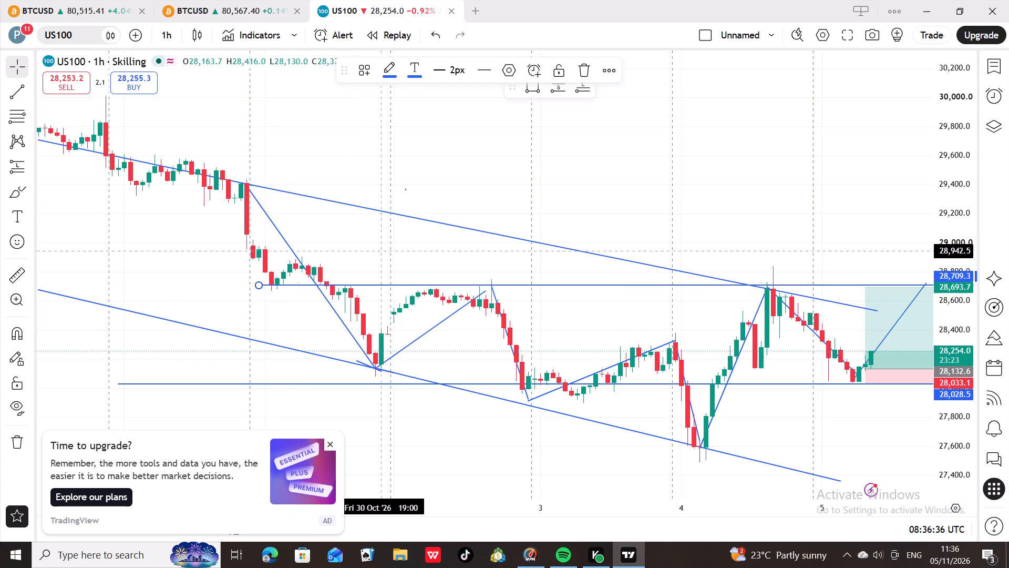
pyautogui.click(417, 75)
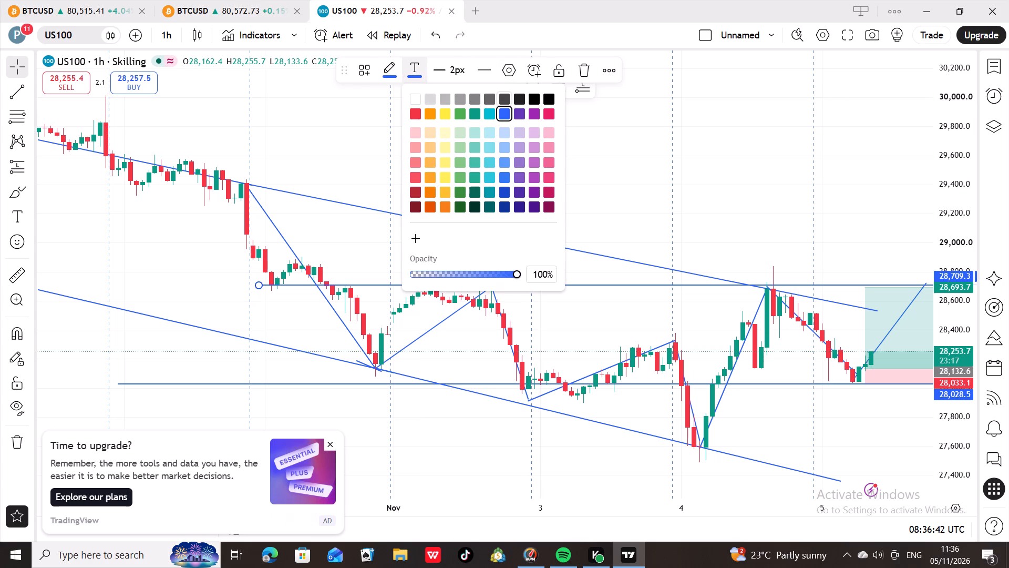
pyautogui.click(457, 73)
pyautogui.click(460, 164)
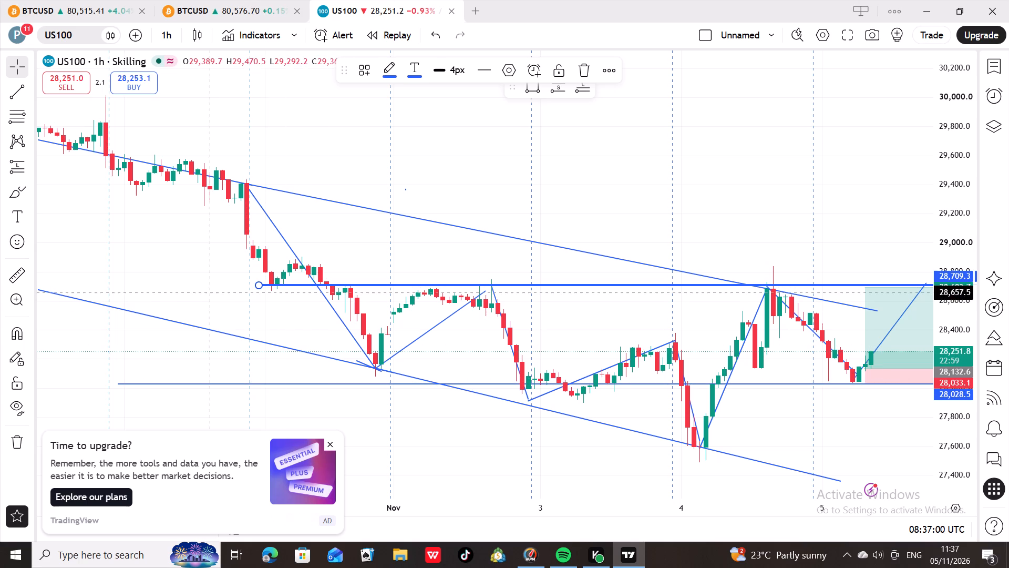
# Place a horizontal ray at about 28,124 starting from the 30 Oct 18:00 swing low.
pyautogui.click(24, 92)
pyautogui.click(12, 99)
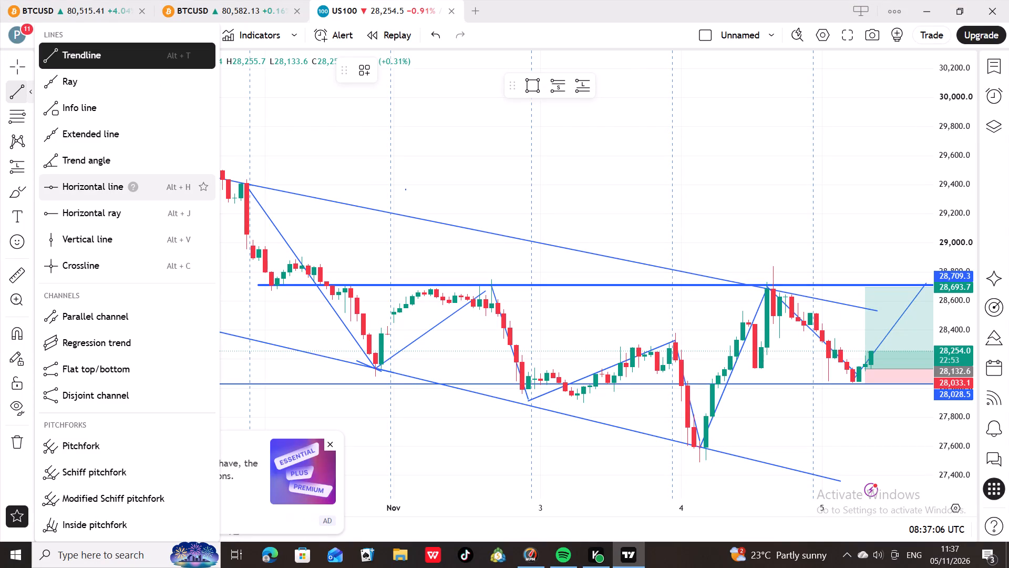
pyautogui.click(104, 211)
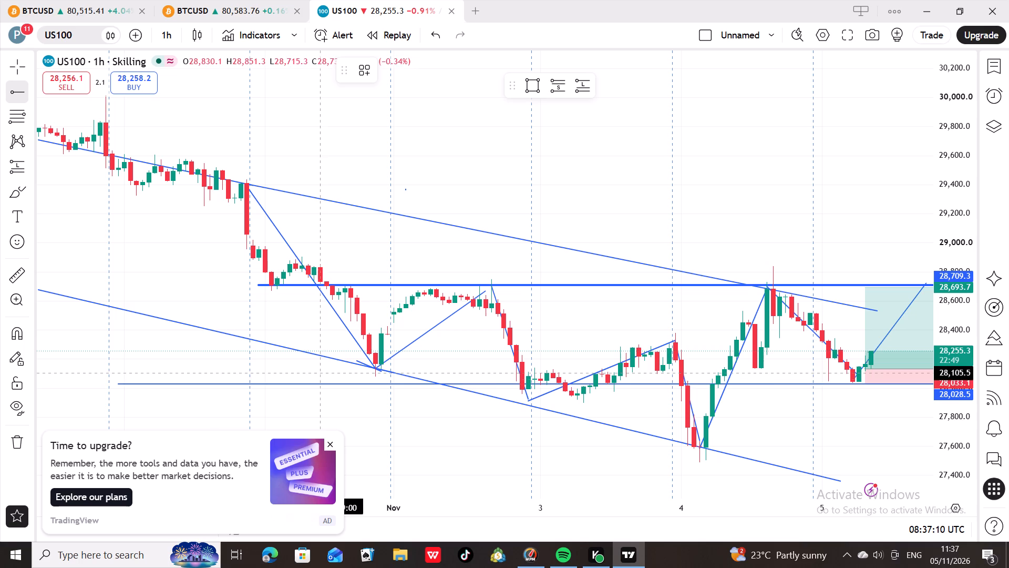
pyautogui.click(374, 370)
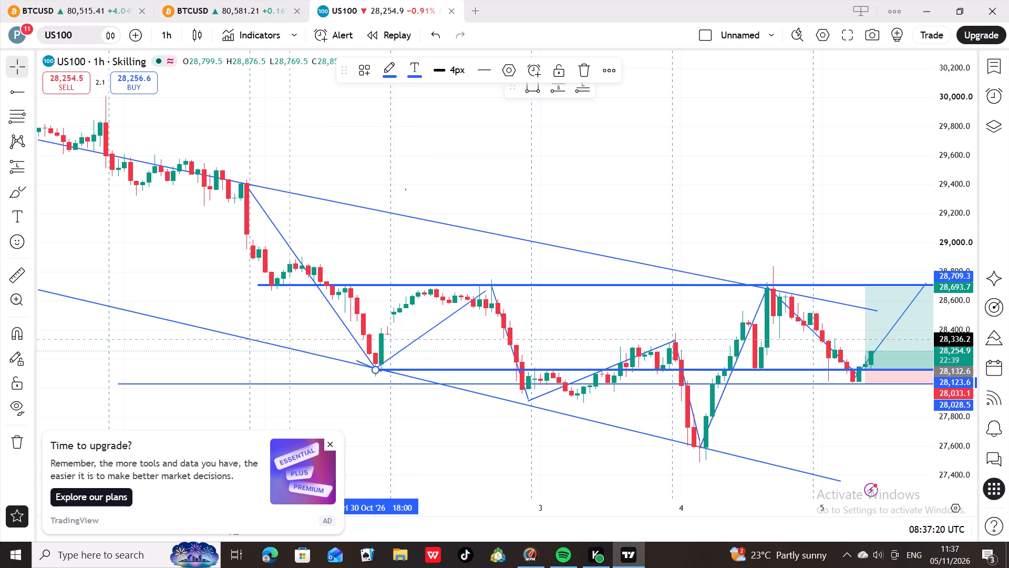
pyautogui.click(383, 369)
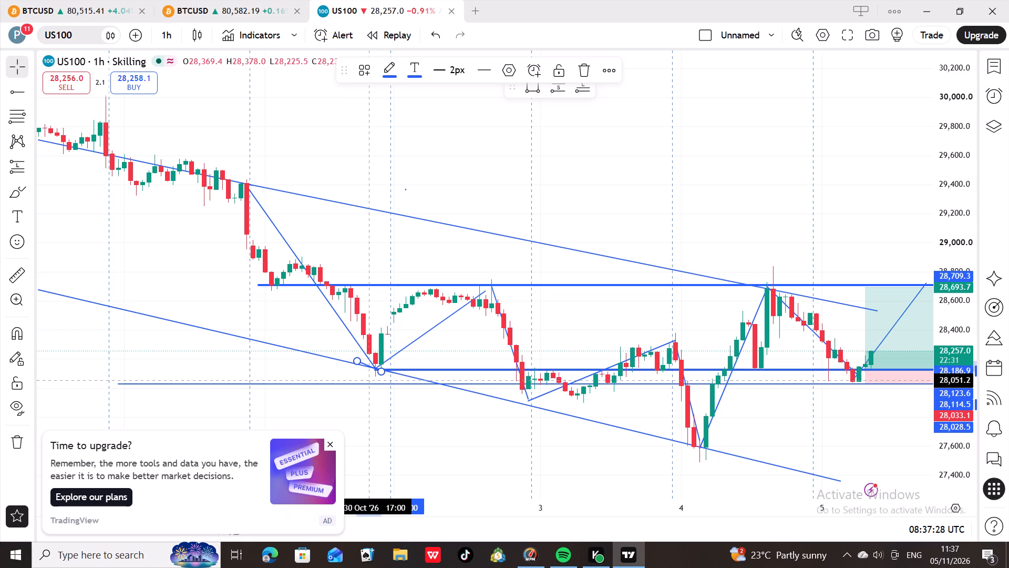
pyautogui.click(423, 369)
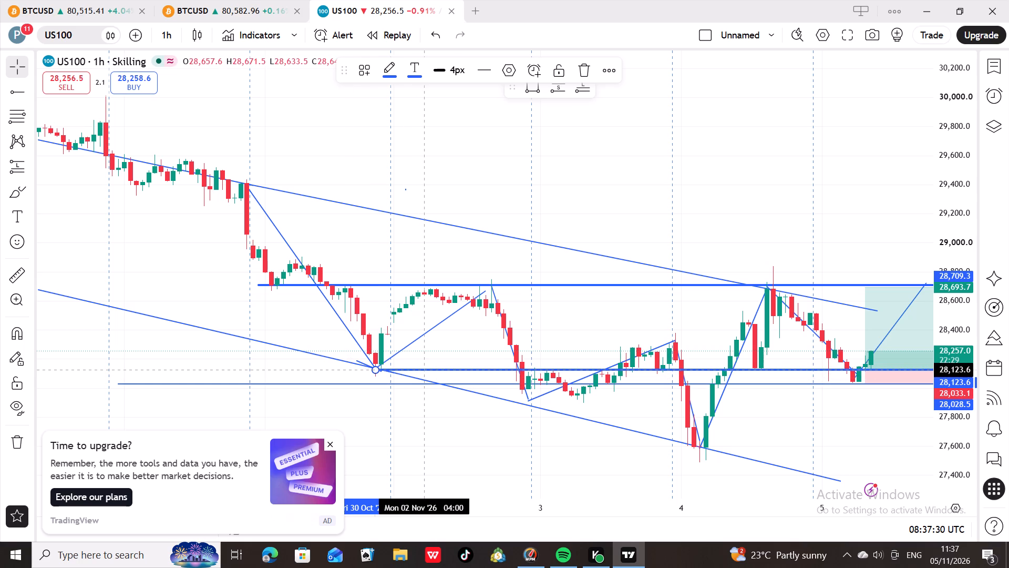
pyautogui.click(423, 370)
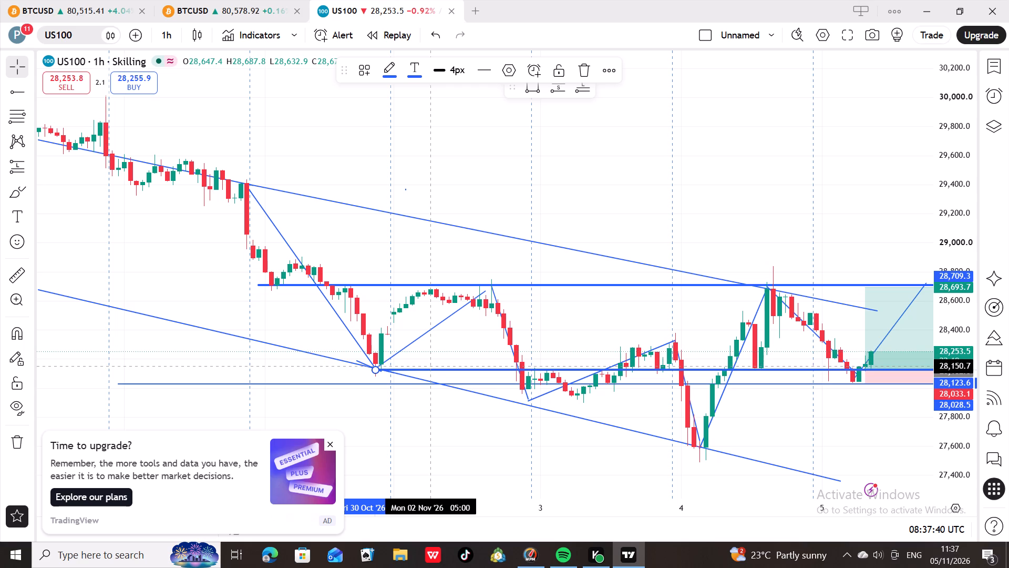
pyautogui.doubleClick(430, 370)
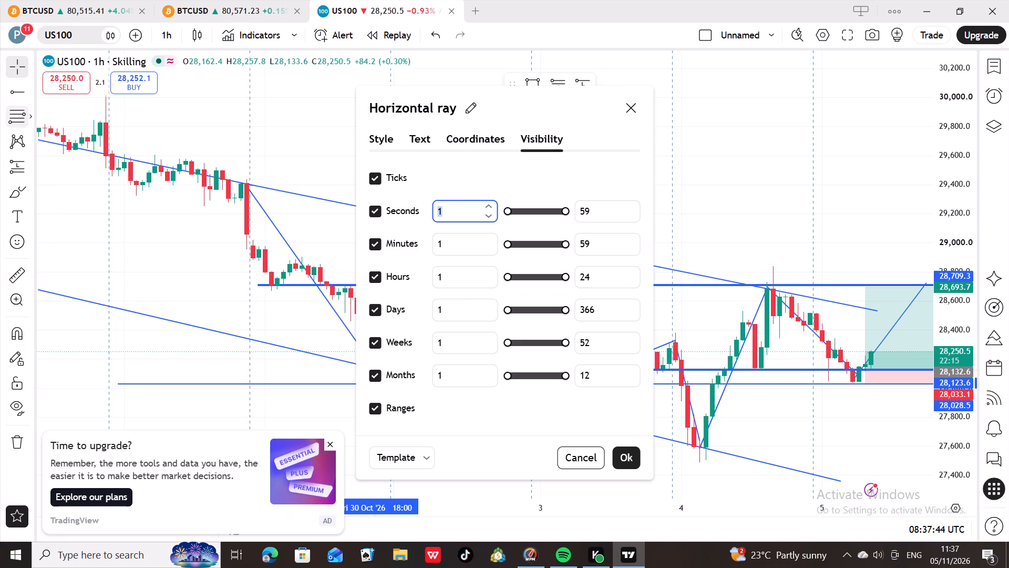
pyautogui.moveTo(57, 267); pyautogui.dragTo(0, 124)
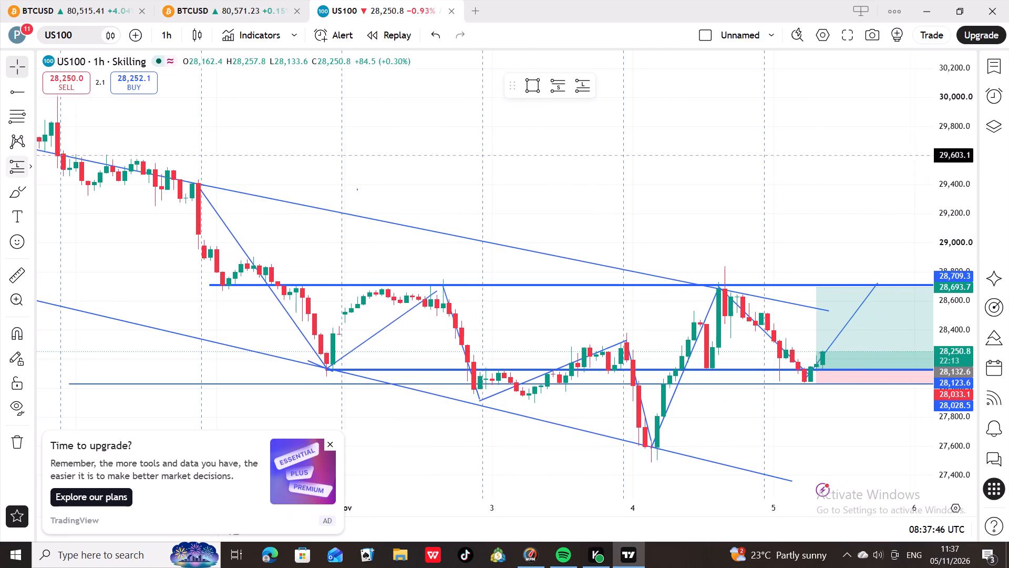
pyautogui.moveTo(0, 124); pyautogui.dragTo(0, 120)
# Place a horizontal ray at about 27,572, level with the 4 Nov swing low, starting at 2 Nov 01:00.
pyautogui.click(19, 96)
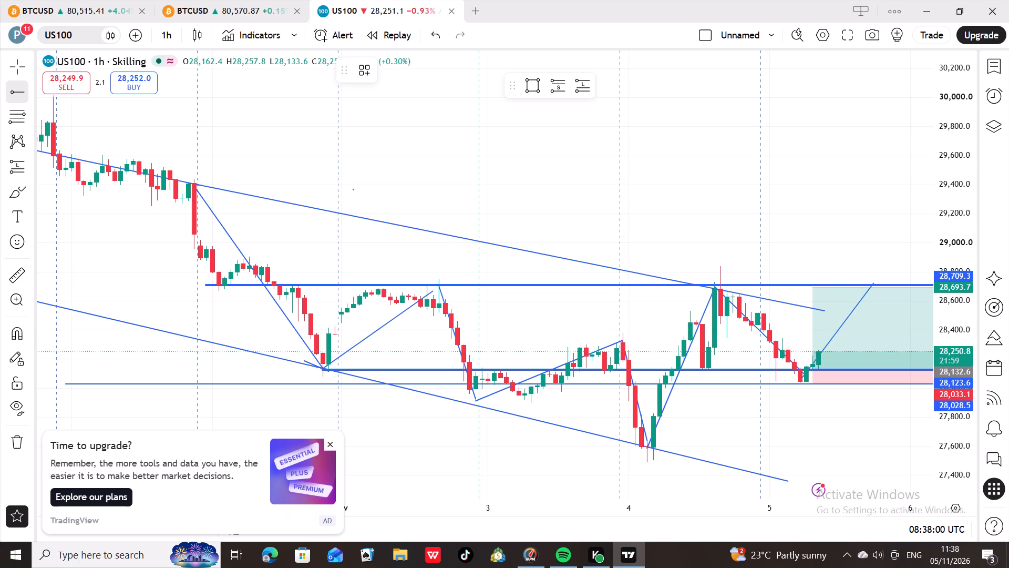
pyautogui.click(351, 450)
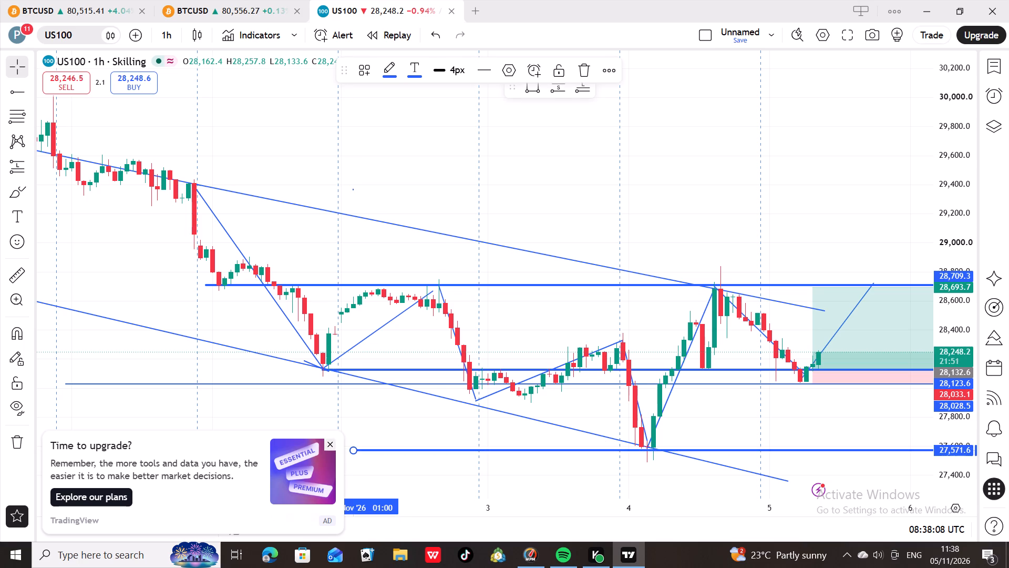
# Dismiss the upgrade advertisement covering the lower part of the chart.
pyautogui.click(331, 443)
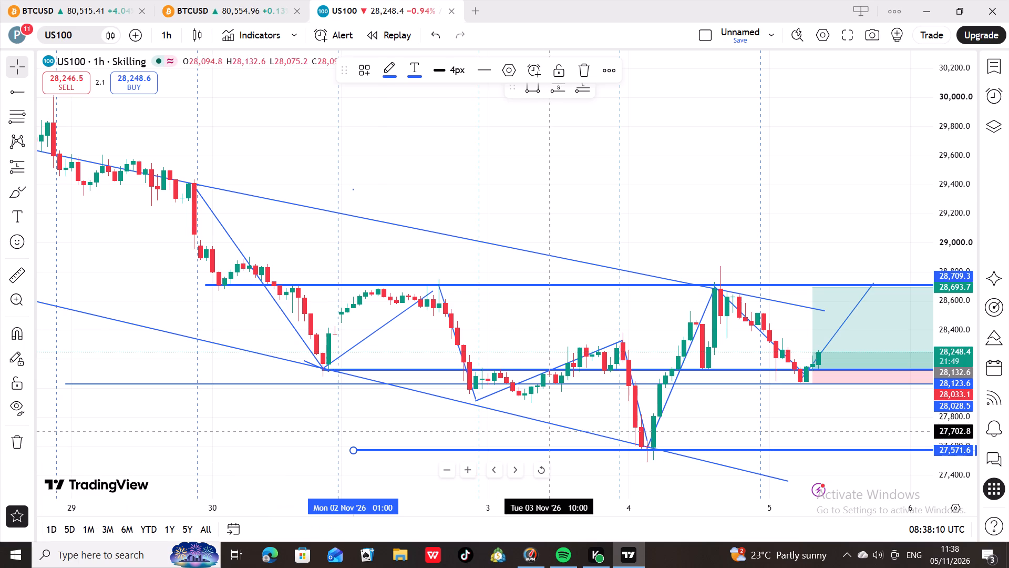
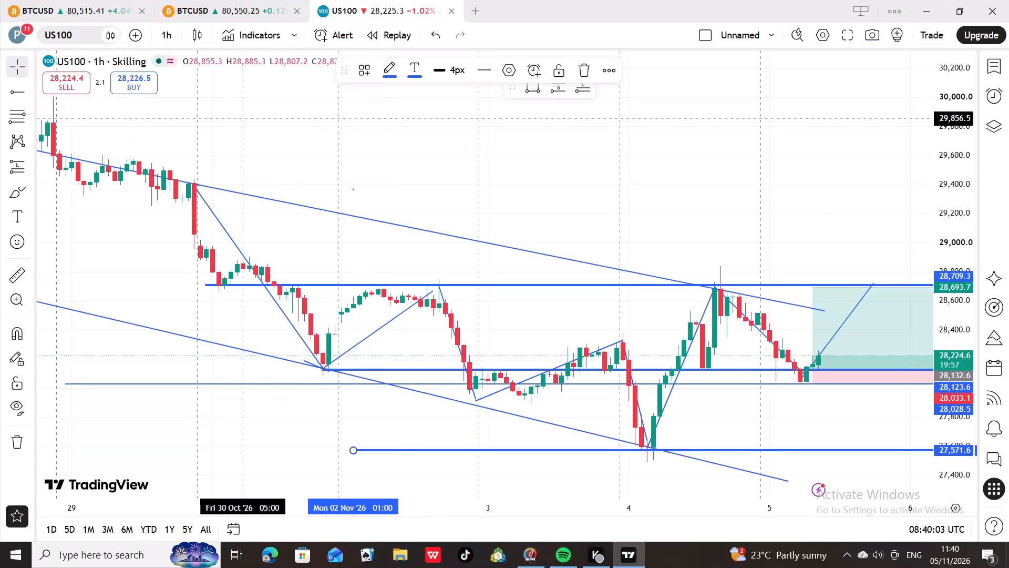
# Search for BTC and switch the US100 chart to the BTCUSD symbol from INDEX.
pyautogui.click(69, 32)
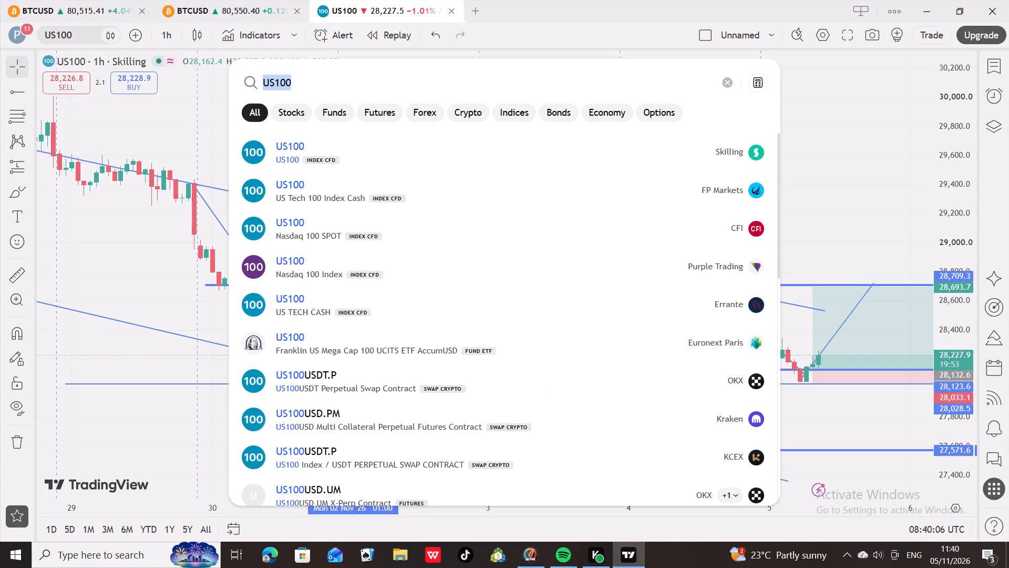
pyautogui.click(312, 78)
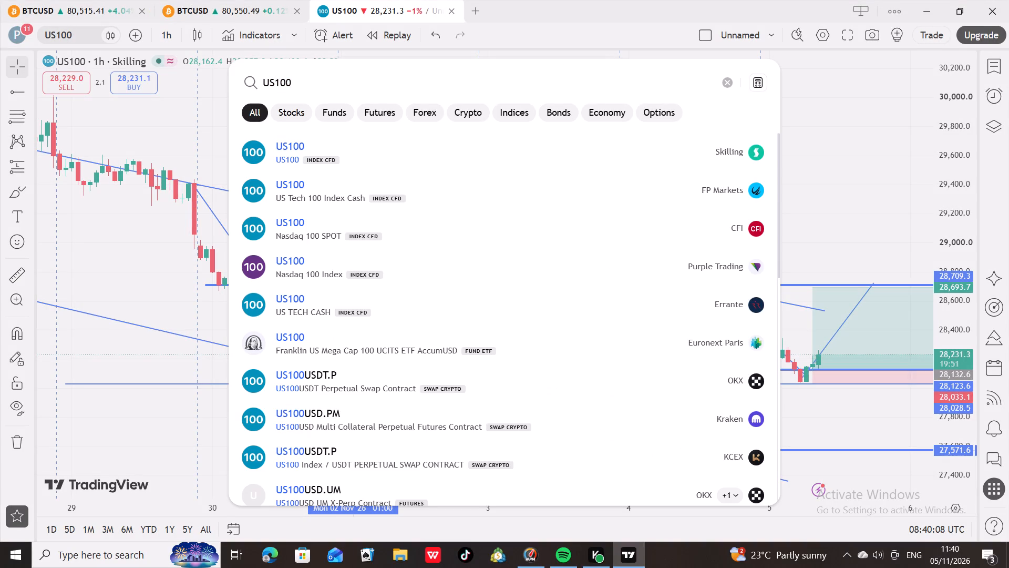
pyautogui.press('BackSpace')
pyautogui.press('BackSpace')
pyautogui.press('BackSpace')
pyautogui.press('BackSpace')
pyautogui.press('BackSpace')
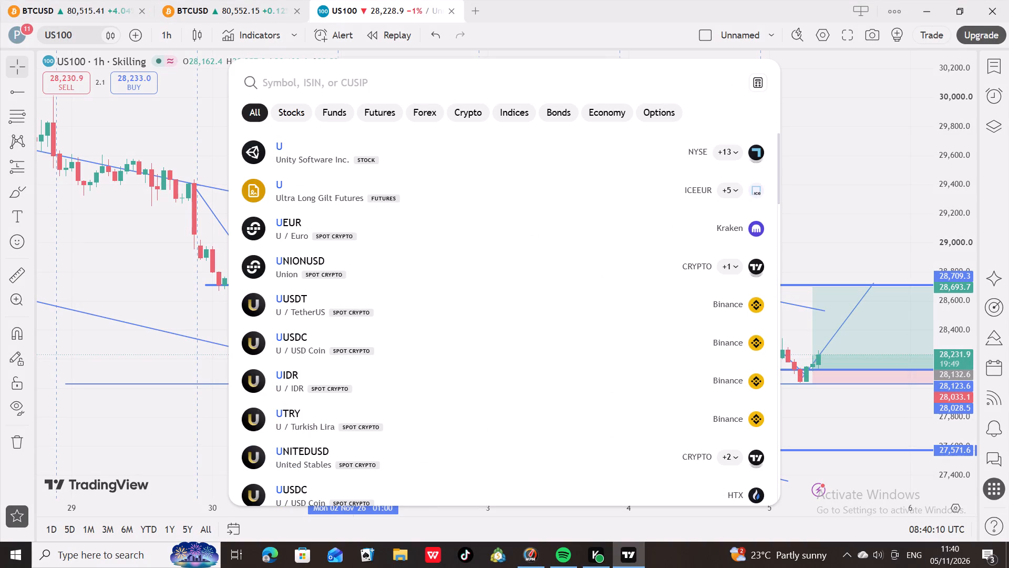
pyautogui.press('BackSpace')
pyautogui.write('bt')
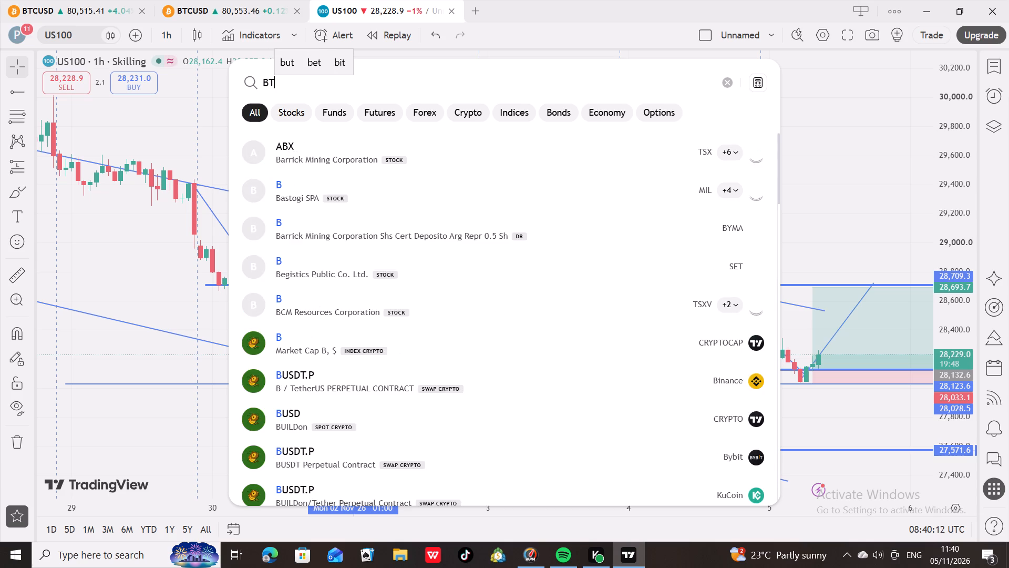
pyautogui.press('c')
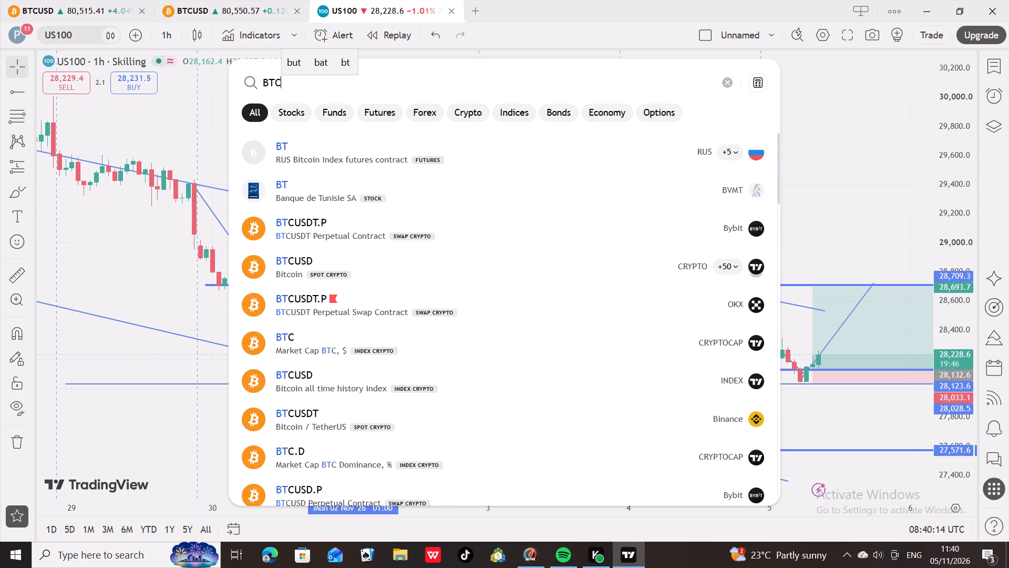
pyautogui.click(321, 175)
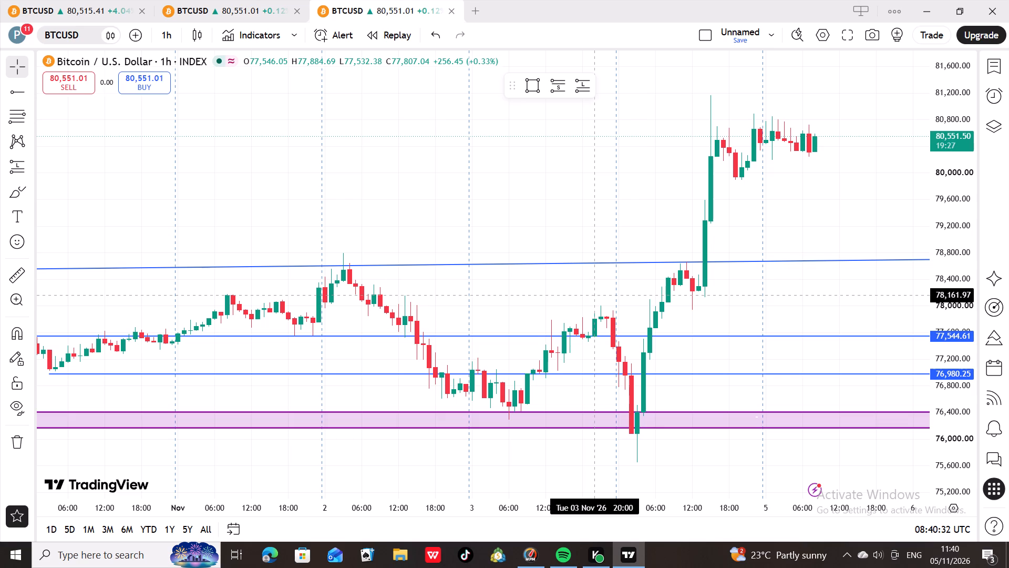
# Set the BTCUSD chart's timeframe to 15 minutes.
pyautogui.click(158, 31)
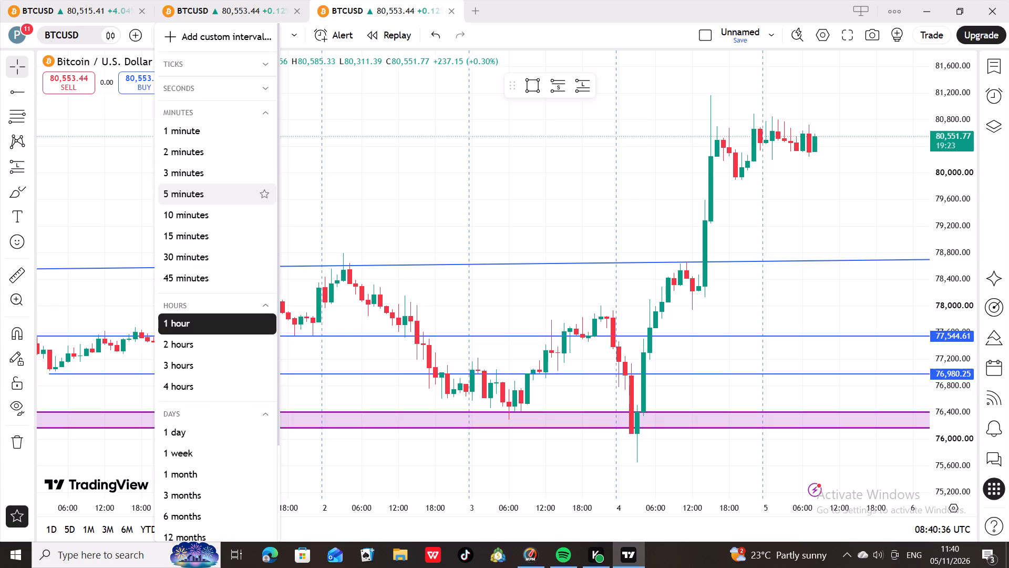
pyautogui.click(208, 227)
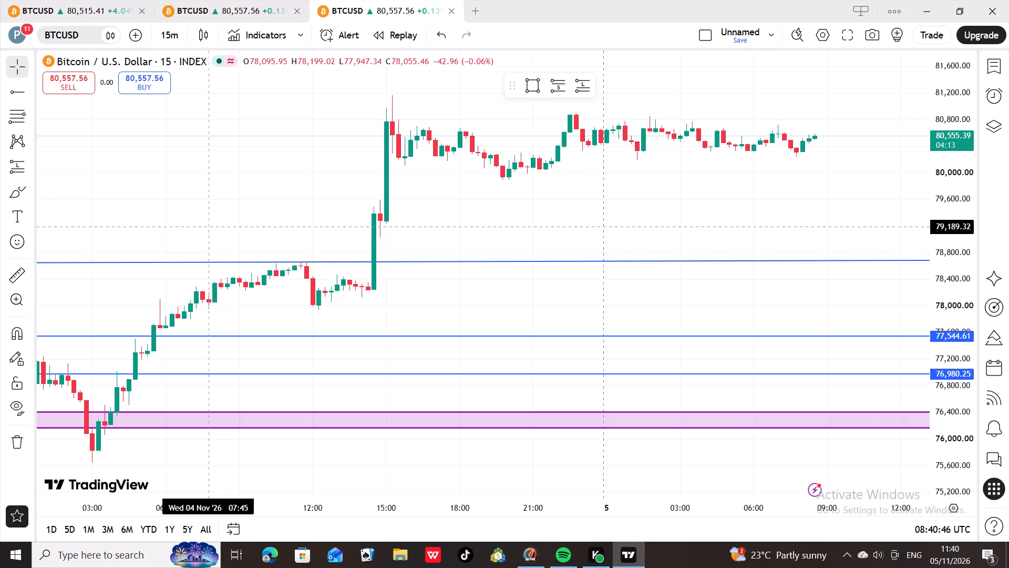
# Examine the BTCUSD 15-minute price action from 2 to 5 November around the existing levels and zone.
pyautogui.hscroll(6, 208, 227)
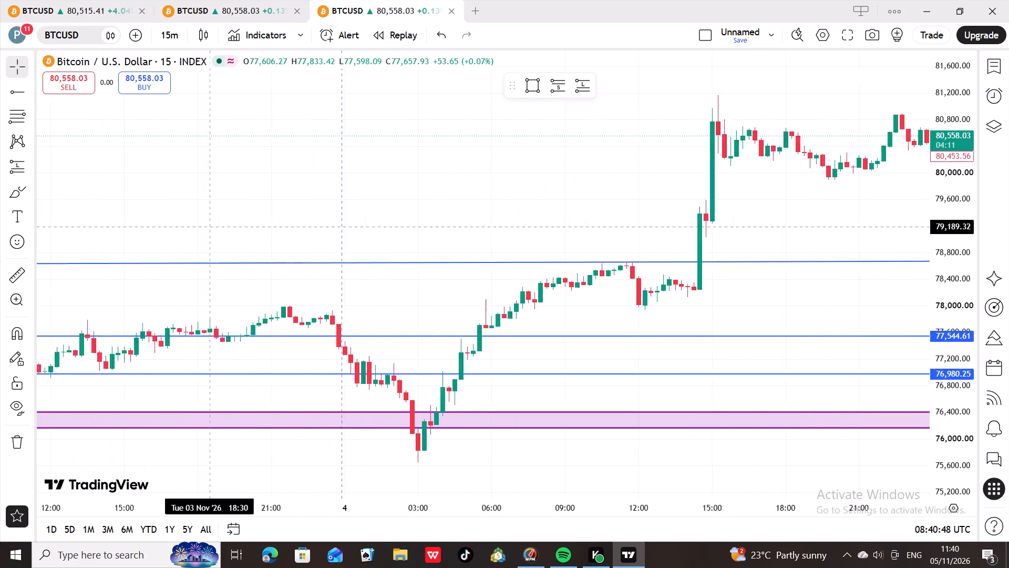
pyautogui.hscroll(12, 208, 227)
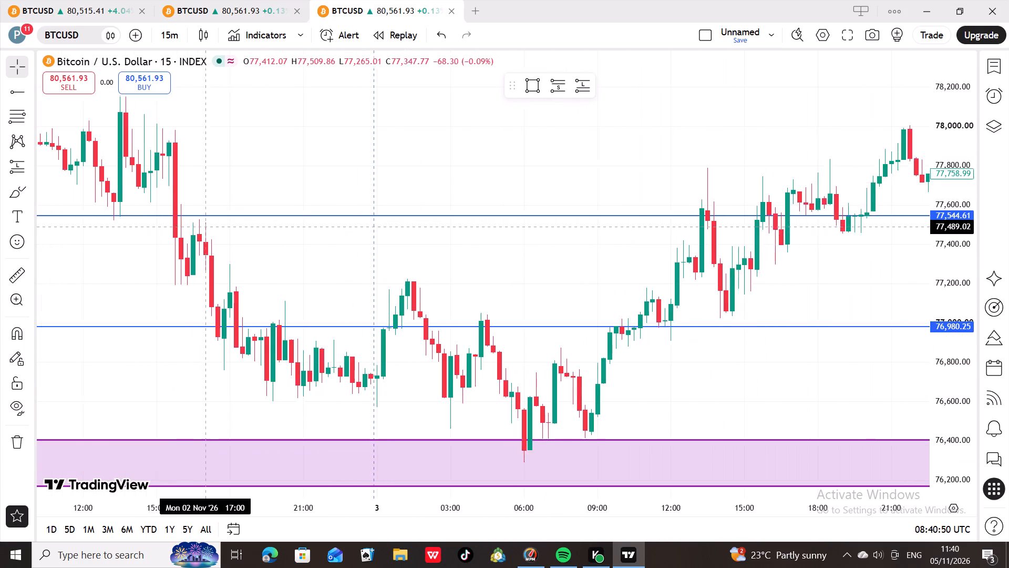
pyautogui.hscroll(-20, 208, 227)
pyautogui.hscroll(-10, 208, 227)
pyautogui.hscroll(2, 208, 227)
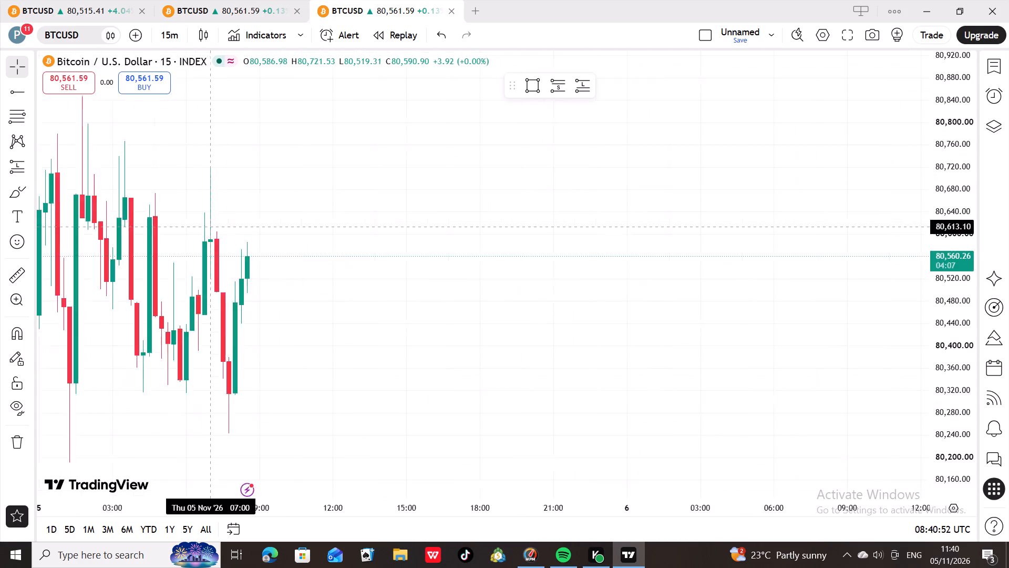
pyautogui.hscroll(5, 208, 227)
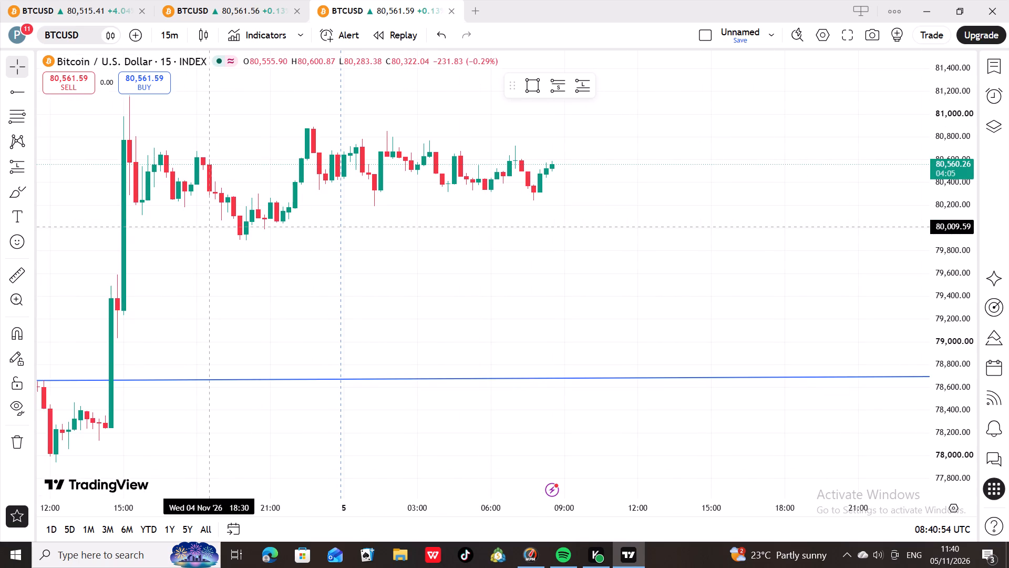
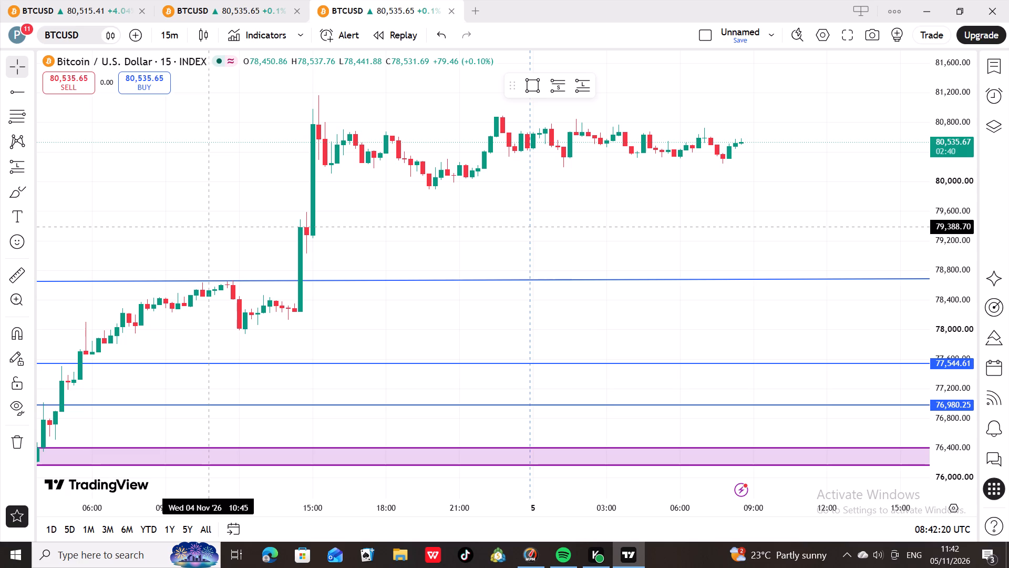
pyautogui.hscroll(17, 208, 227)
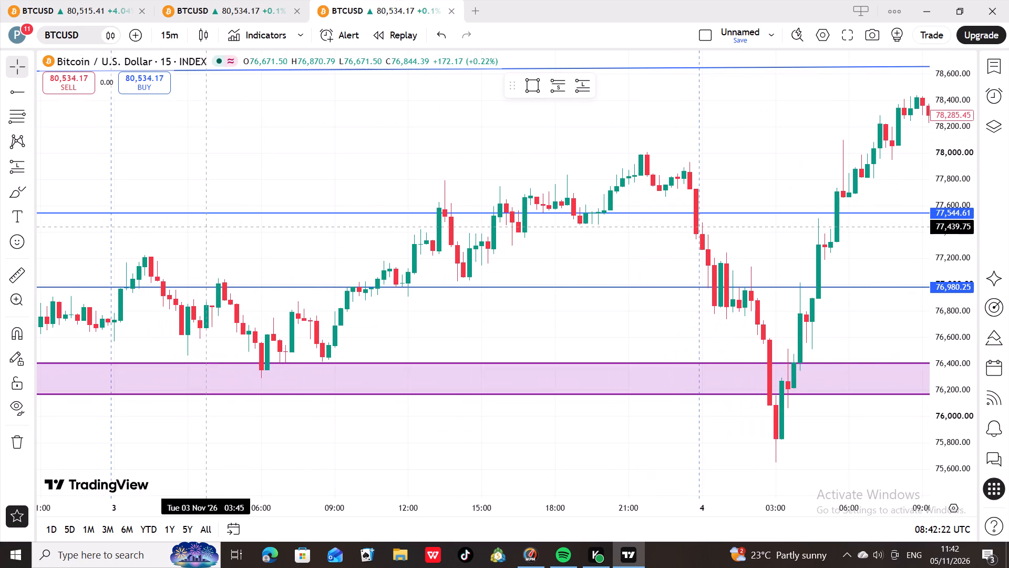
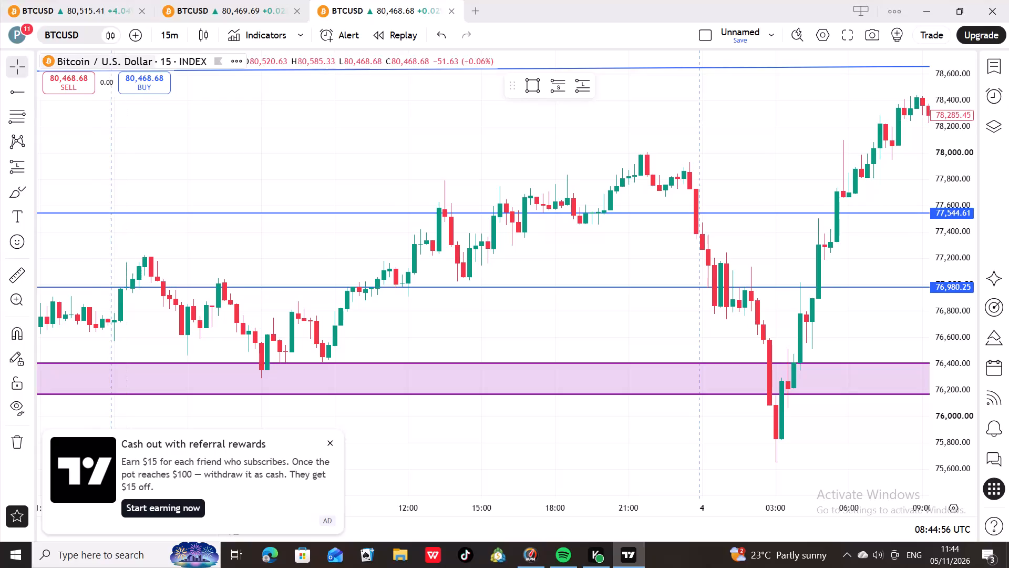
# Switch the chart symbol from BTCUSD to the US100 index CFD from Skilling.
pyautogui.click(78, 38)
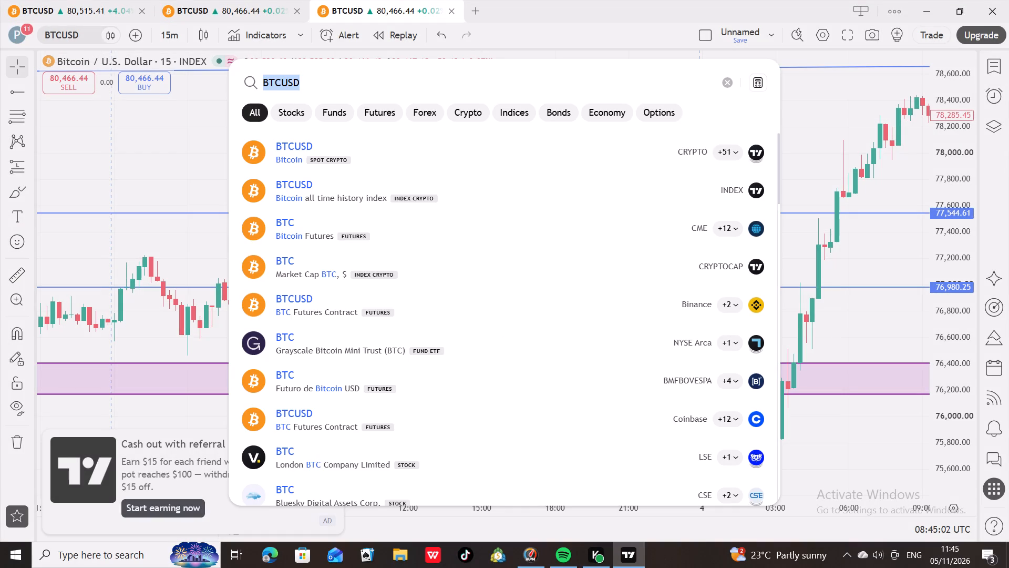
pyautogui.click(277, 82)
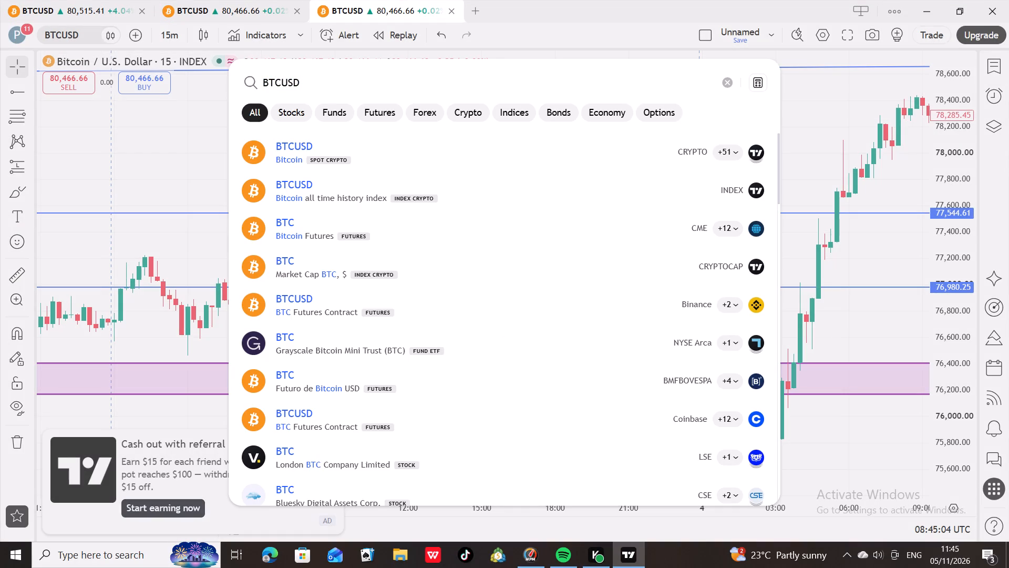
pyautogui.click(280, 80)
pyautogui.press('BackSpace')
pyautogui.press('BackSpace')
pyautogui.press('BackSpace')
pyautogui.press('BackSpace')
pyautogui.press('BackSpace')
pyautogui.press('BackSpace')
pyautogui.press('BackSpace')
pyautogui.press('BackSpace')
pyautogui.press('BackSpace')
pyautogui.press('BackSpace')
pyautogui.press('BackSpace')
pyautogui.press('BackSpace')
pyautogui.press('BackSpace')
pyautogui.press('BackSpace')
pyautogui.press('BackSpace')
pyautogui.press('BackSpace')
pyautogui.press('BackSpace')
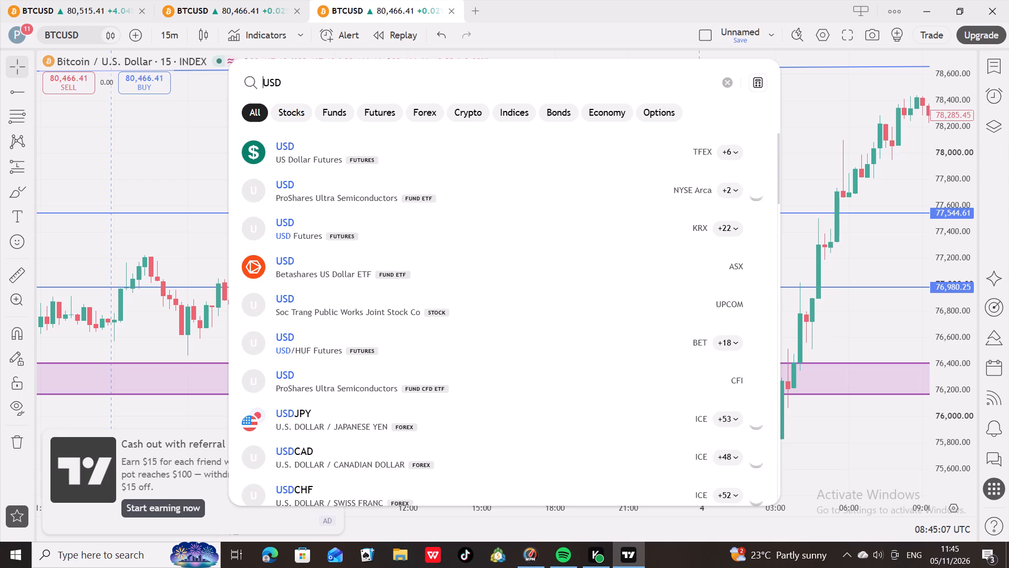
pyautogui.click(283, 82)
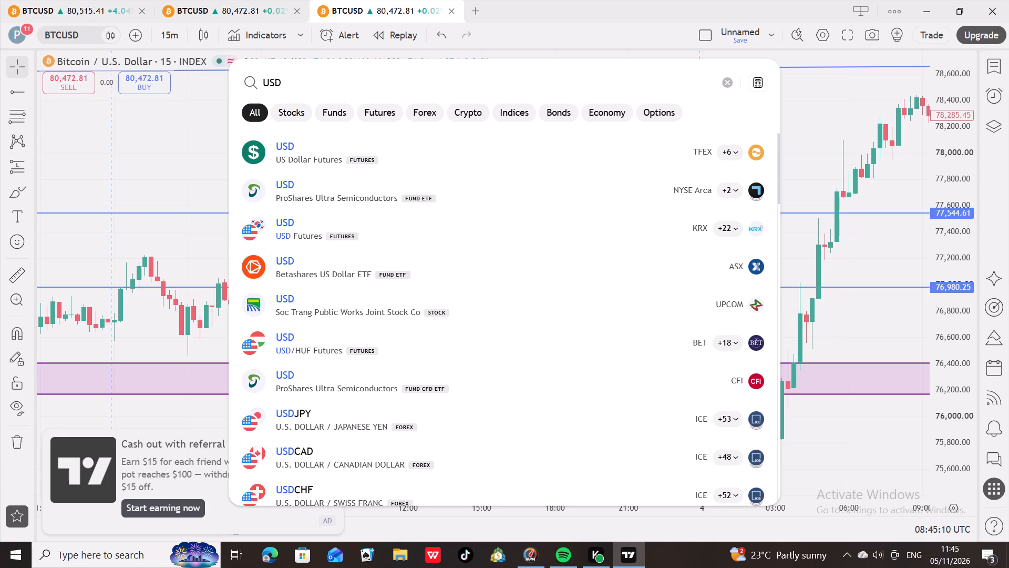
pyautogui.press('BackSpace')
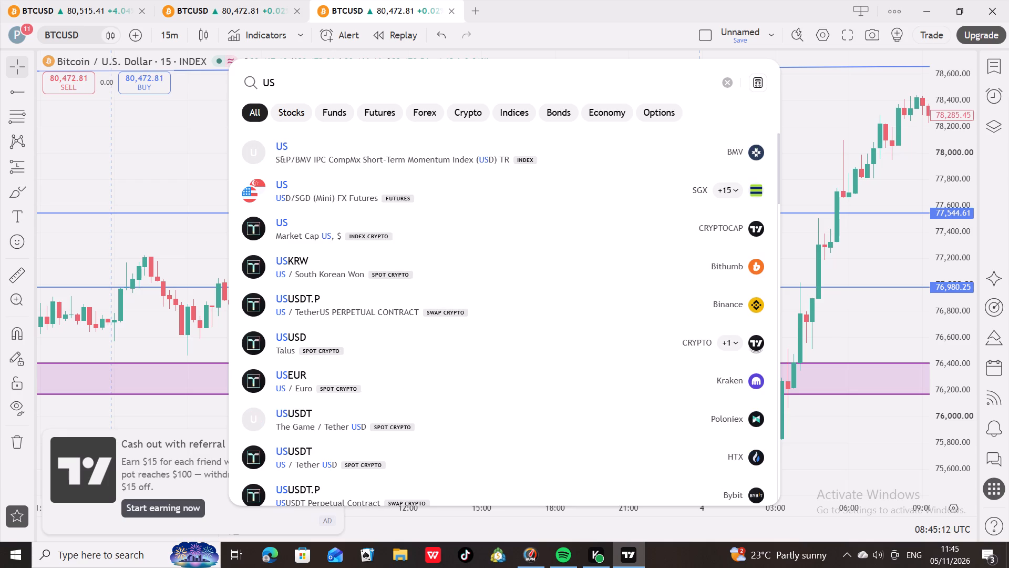
pyautogui.press('1')
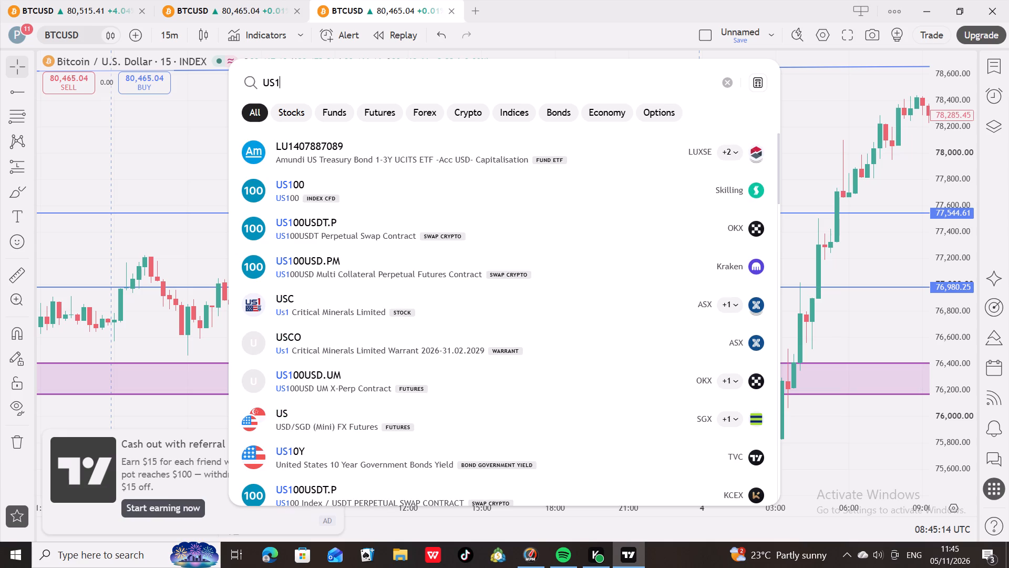
pyautogui.click(309, 179)
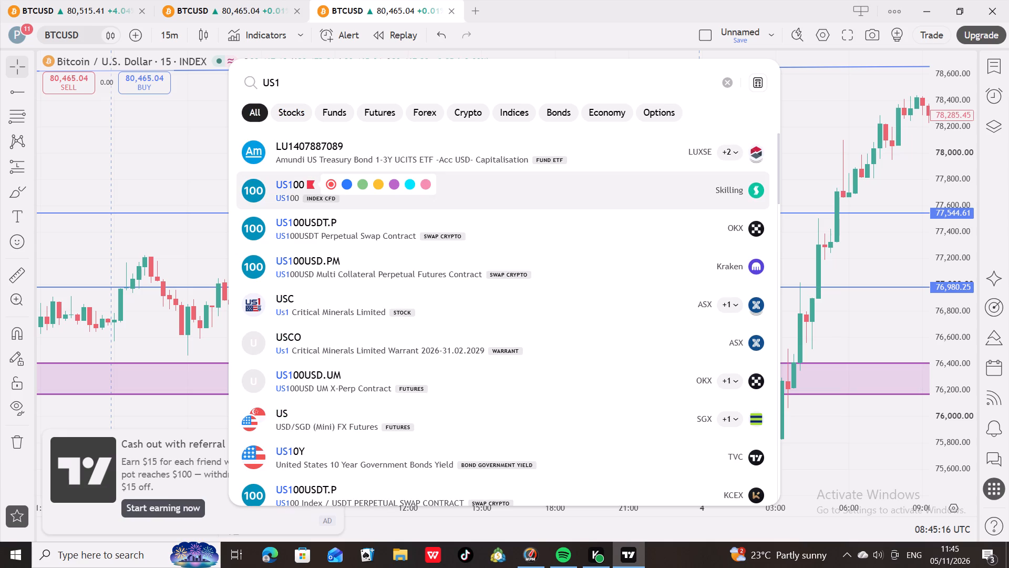
pyautogui.doubleClick(309, 179)
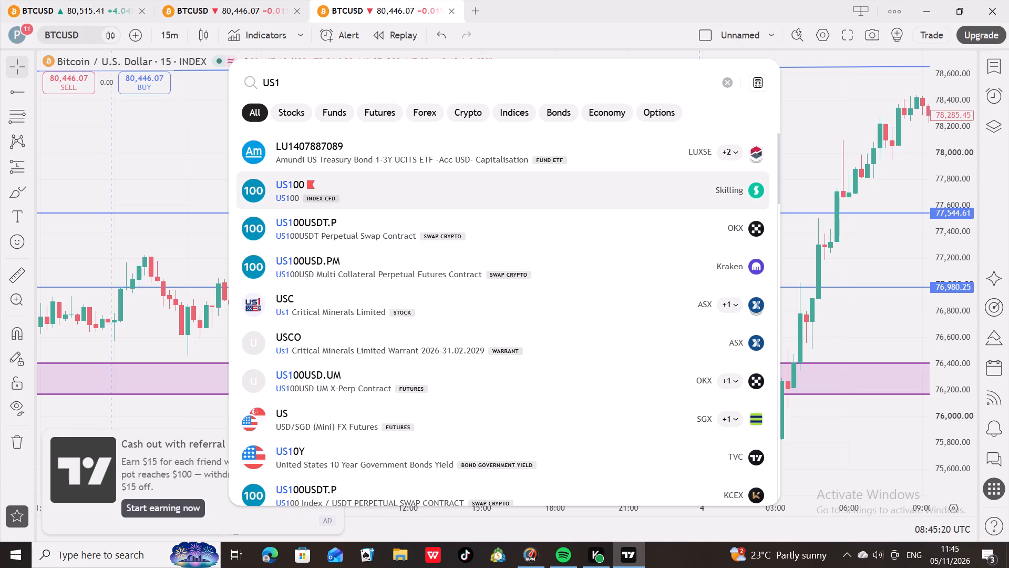
pyautogui.doubleClick(421, 188)
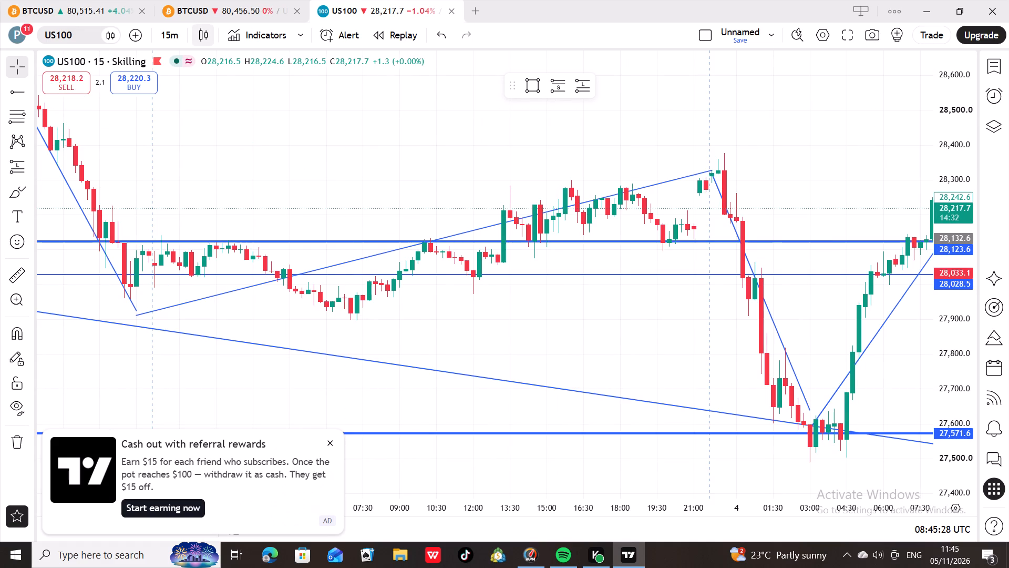
# Set the US100 chart interval to 1 hour.
pyautogui.click(162, 27)
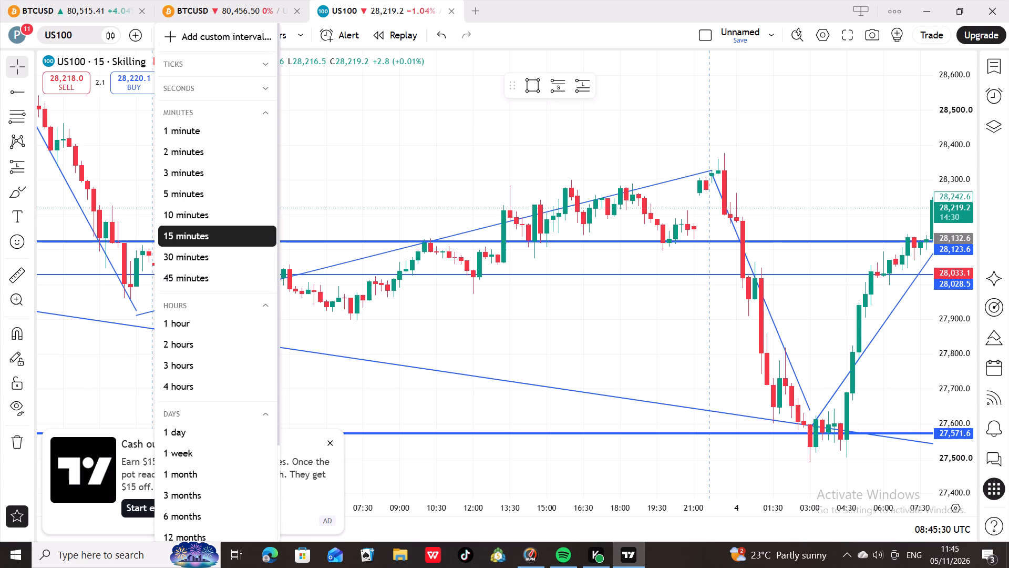
pyautogui.click(182, 314)
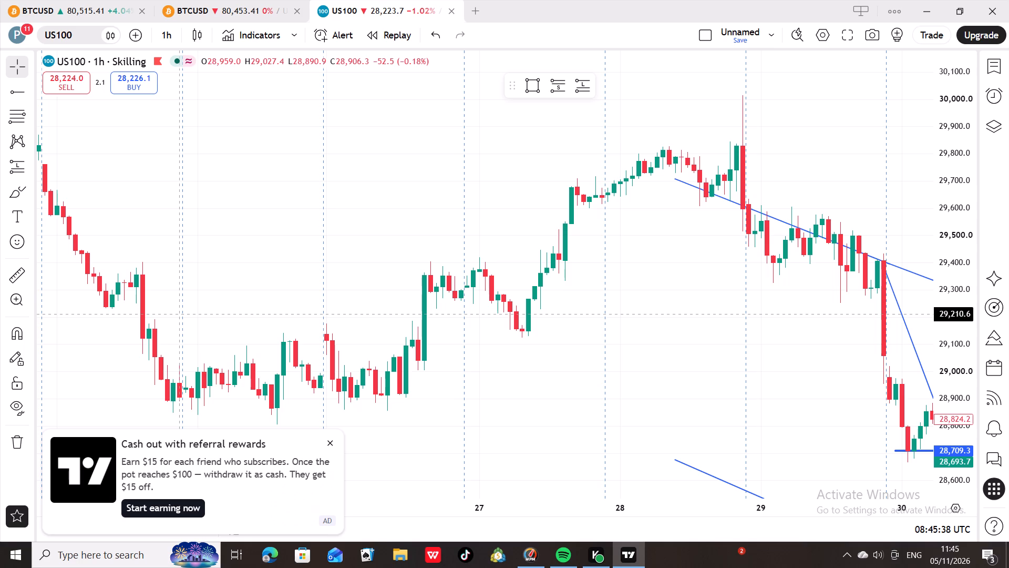
# Draw a horizontal ray at about 28,308 starting at 30 October 10:00, near the level of the 3 November swing high.
pyautogui.hscroll(-11, 182, 314)
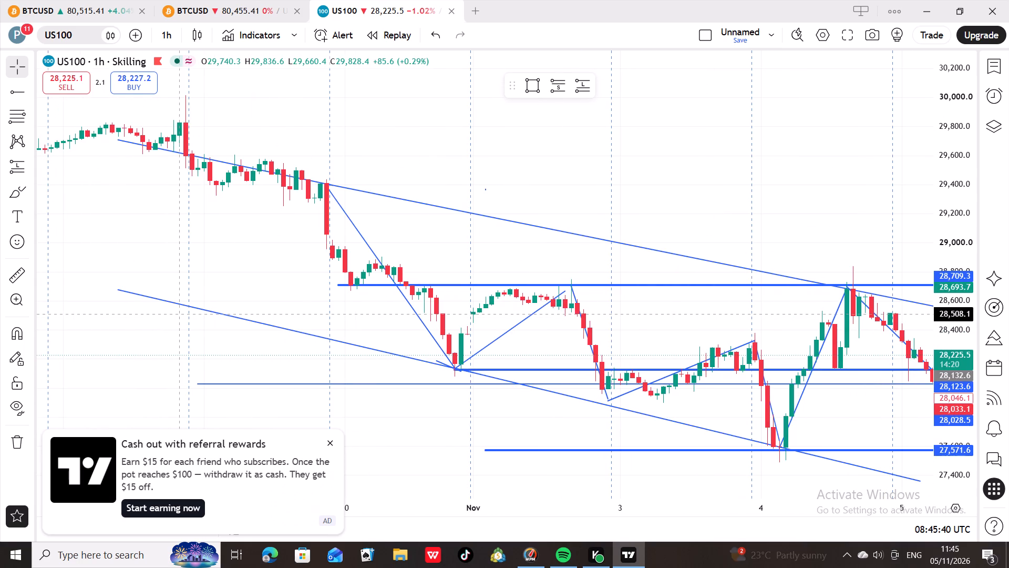
pyautogui.hscroll(9, 182, 314)
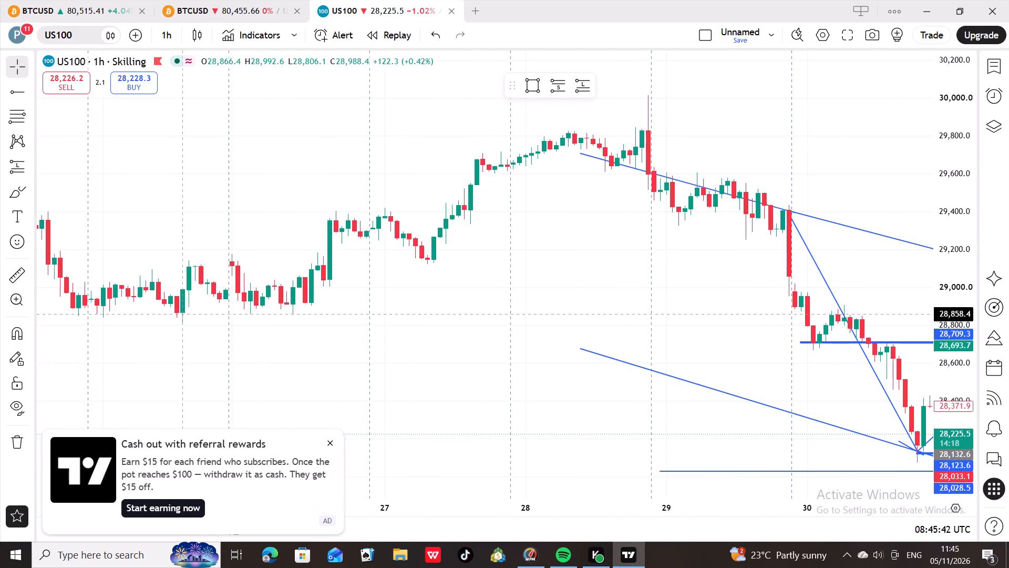
pyautogui.hscroll(-11, 182, 314)
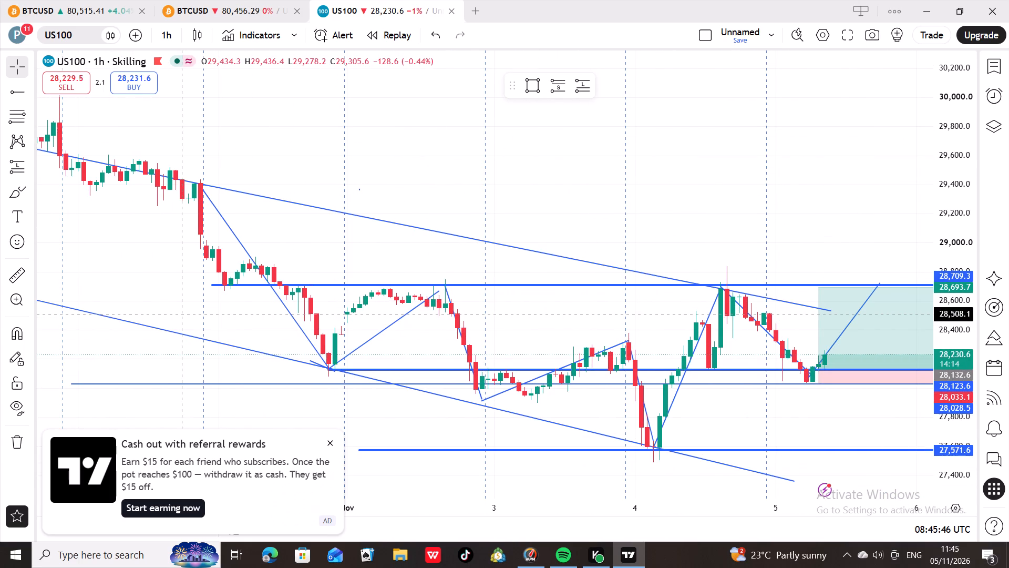
pyautogui.hscroll(-3, 182, 314)
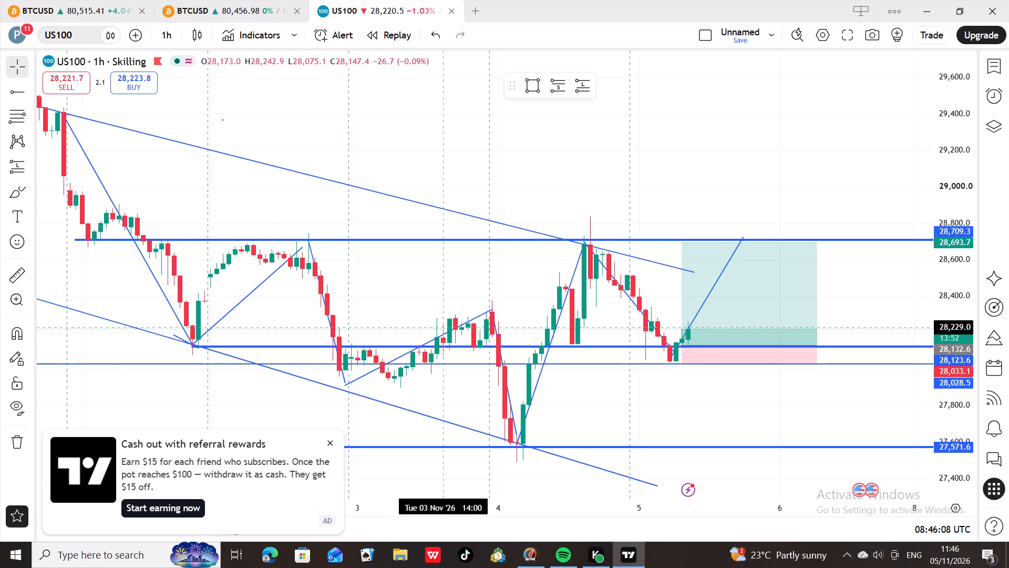
pyautogui.click(487, 315)
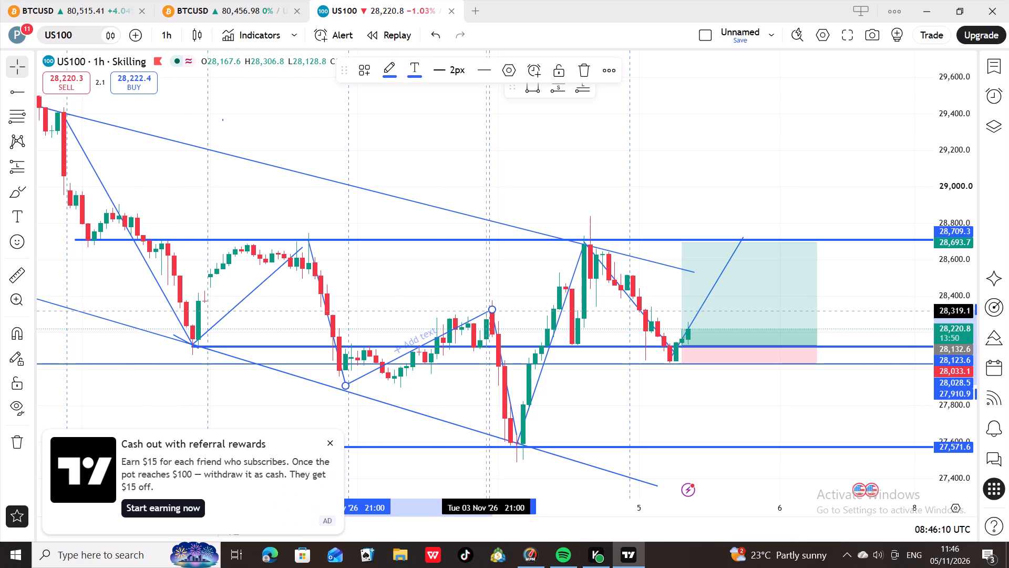
pyautogui.click(490, 310)
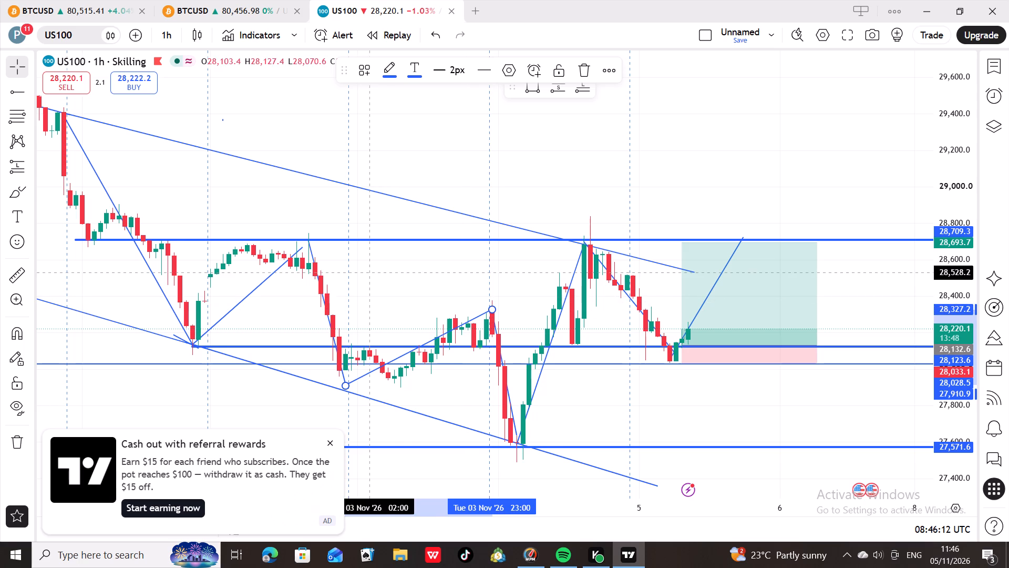
pyautogui.click(26, 80)
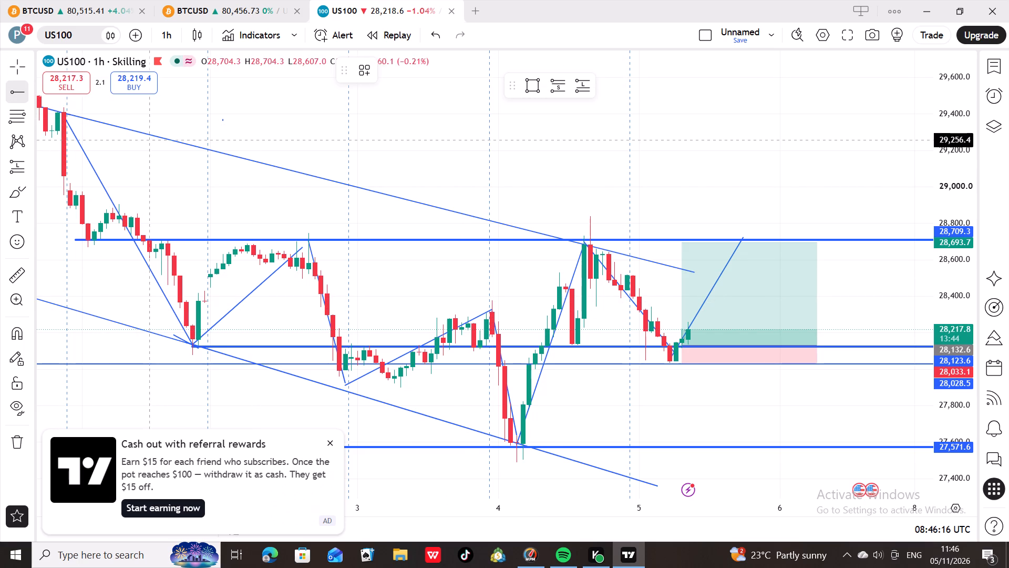
pyautogui.click(146, 312)
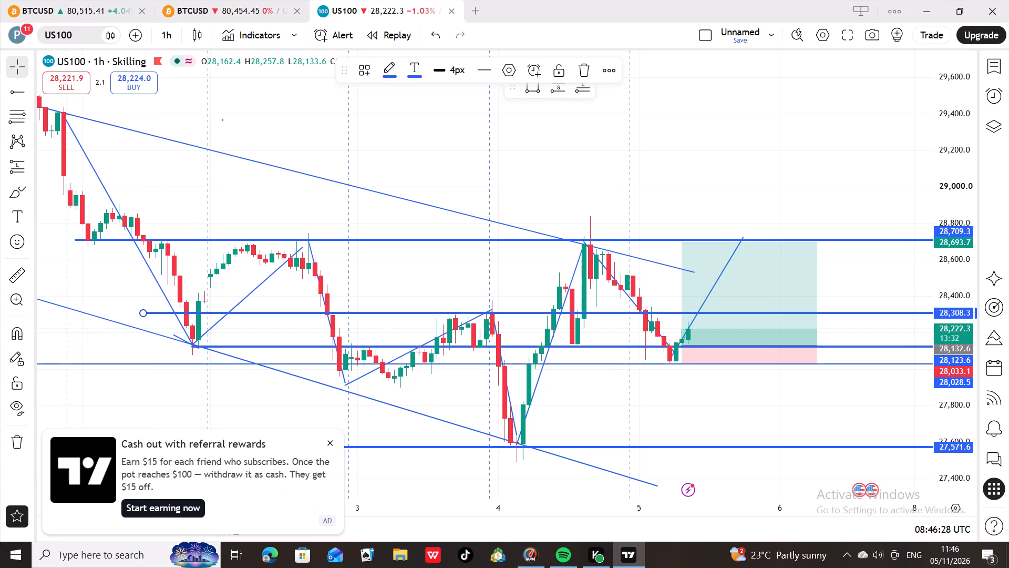
# Dismiss the referral rewards advertisement and the ad-free upgrade offer, and deselect the new ray.
pyautogui.click(328, 441)
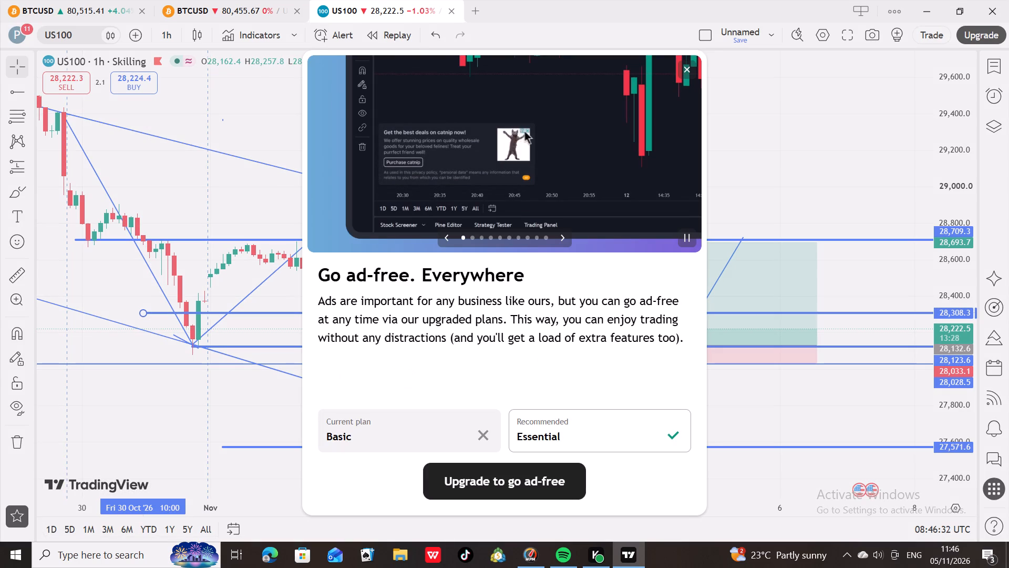
pyautogui.click(686, 66)
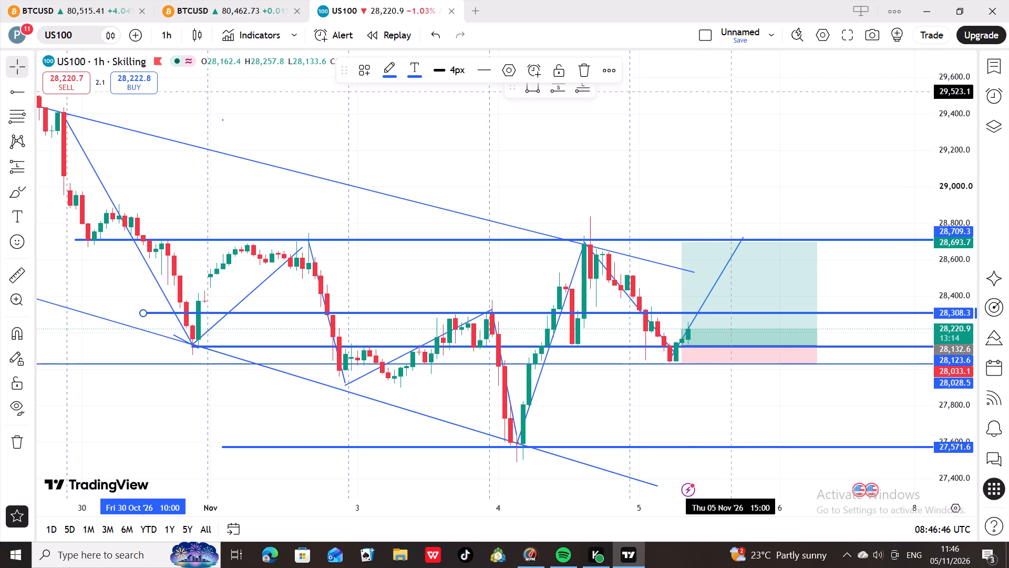
pyautogui.click(405, 120)
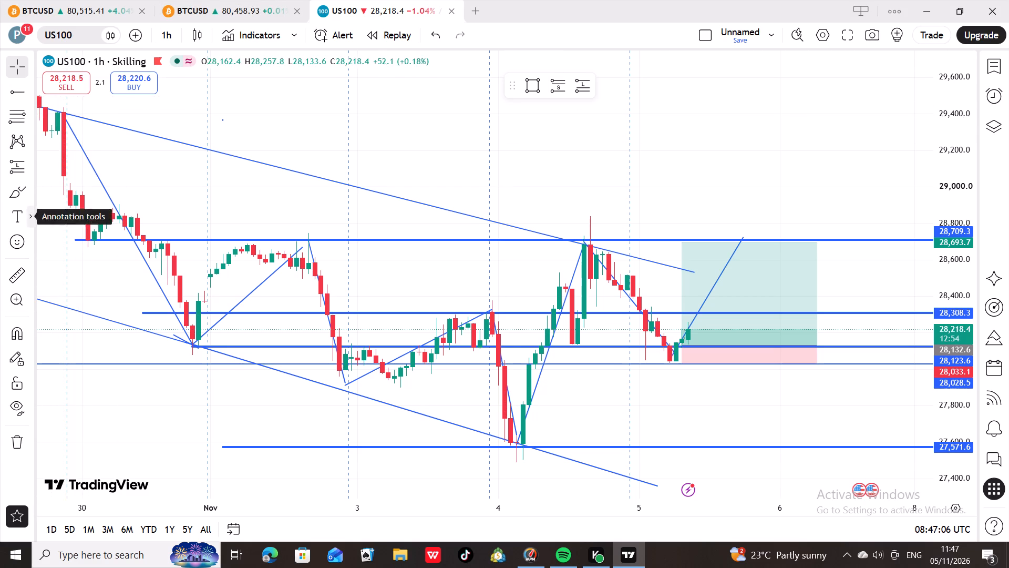
# Switch the chart symbol from US100 to the US30 index CFD from Capital.com.
pyautogui.click(76, 35)
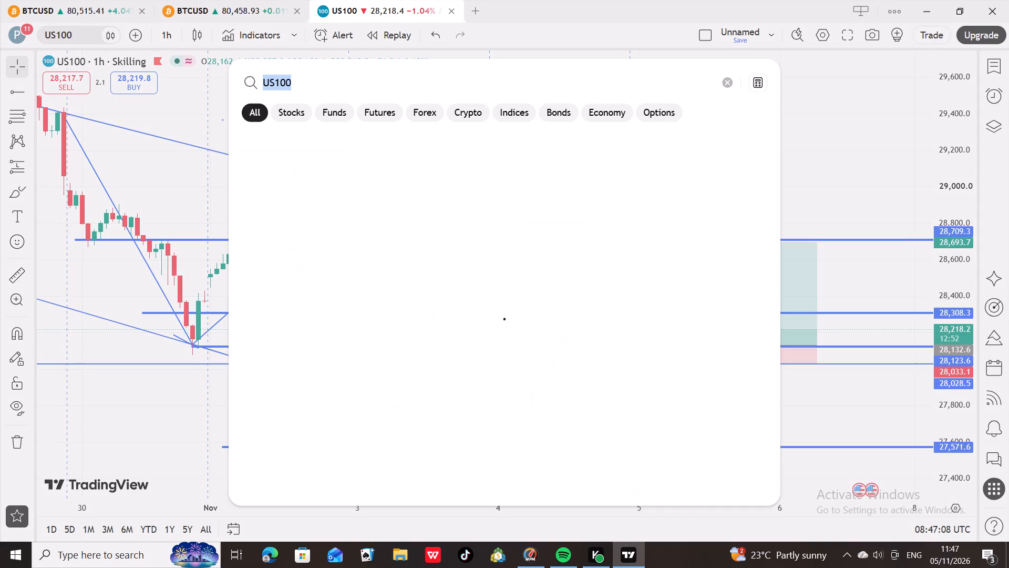
pyautogui.click(303, 82)
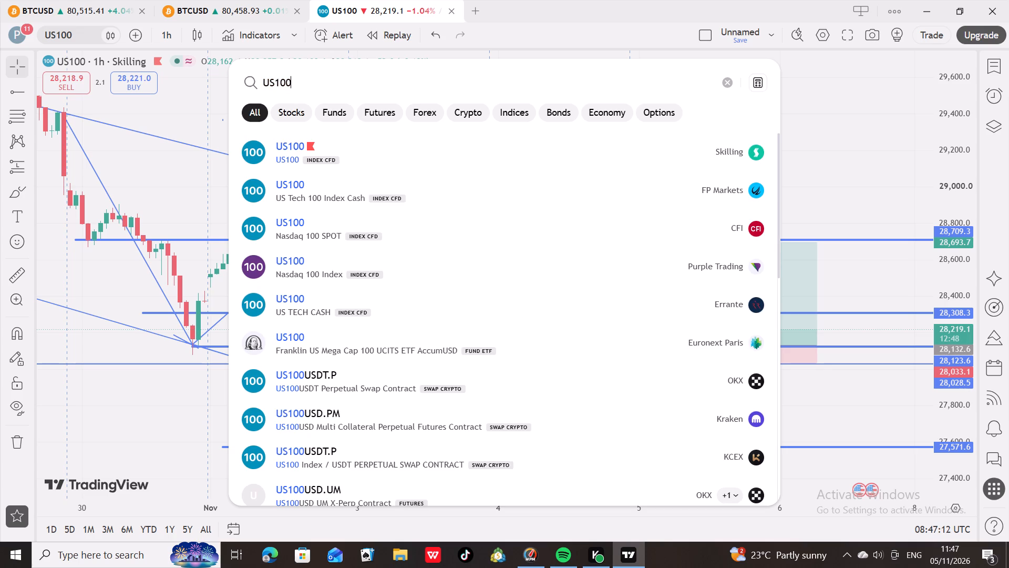
pyautogui.press('BackSpace')
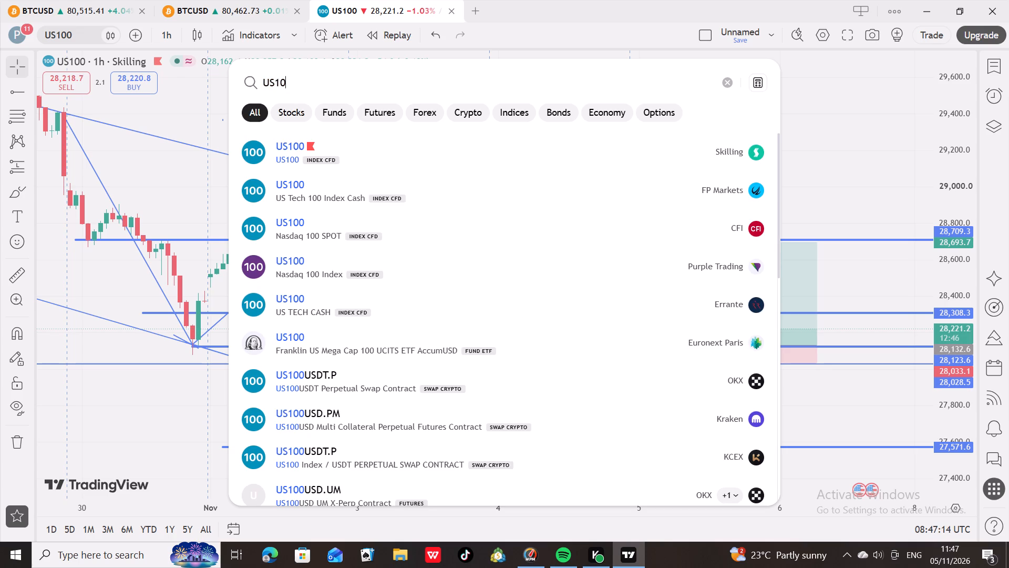
pyautogui.press('BackSpace')
pyautogui.press('BackSpace')
pyautogui.press('3')
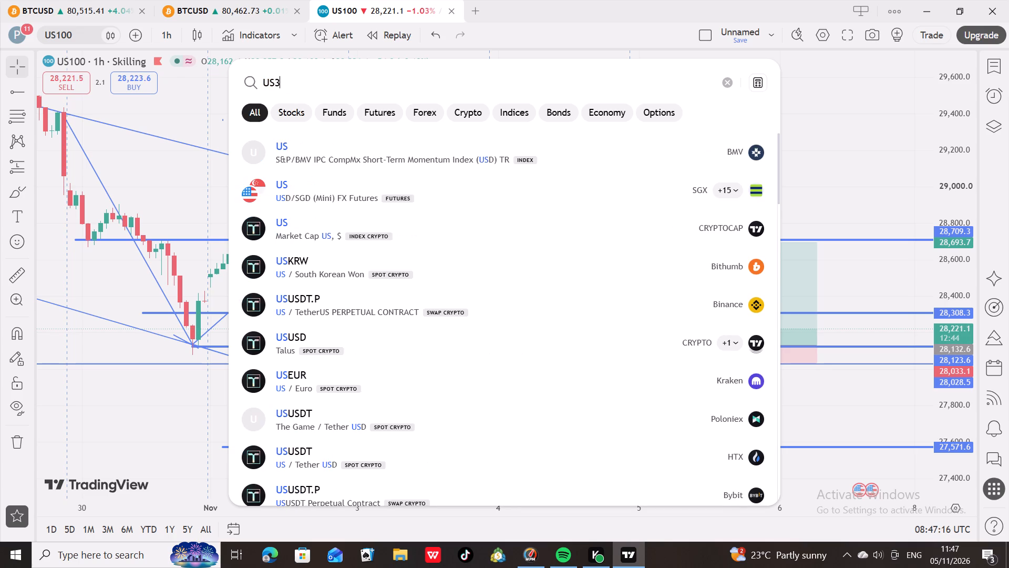
pyautogui.press('0')
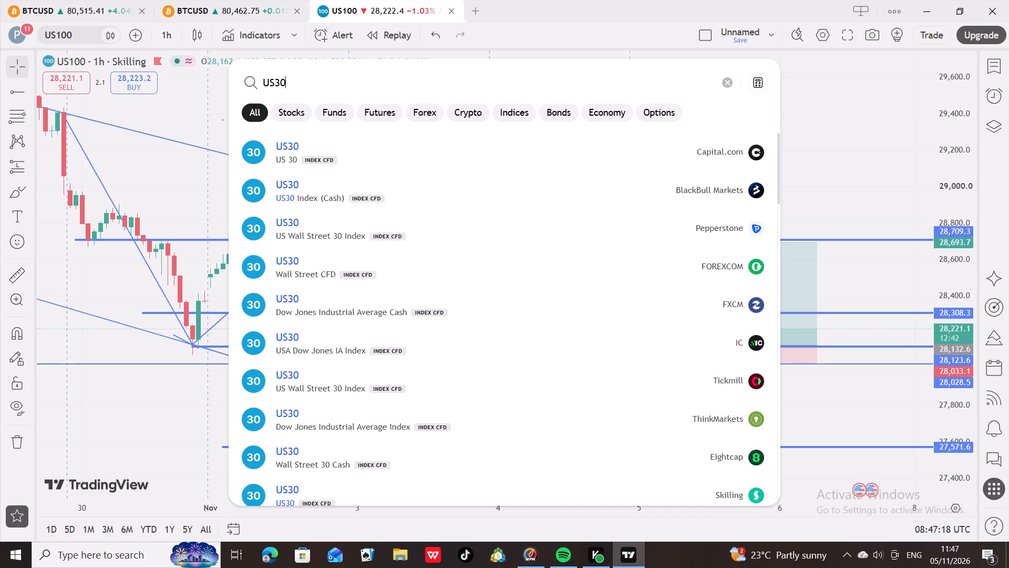
pyautogui.doubleClick(292, 151)
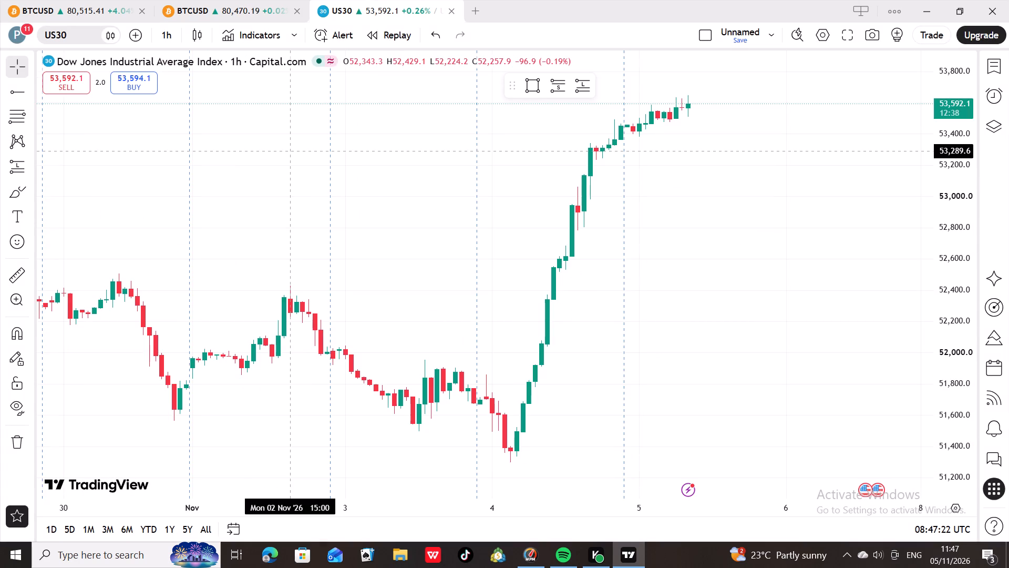
# Examine US30 price action on the hourly chart from the start of November to the latest candles.
pyautogui.scroll(6, 292, 151)
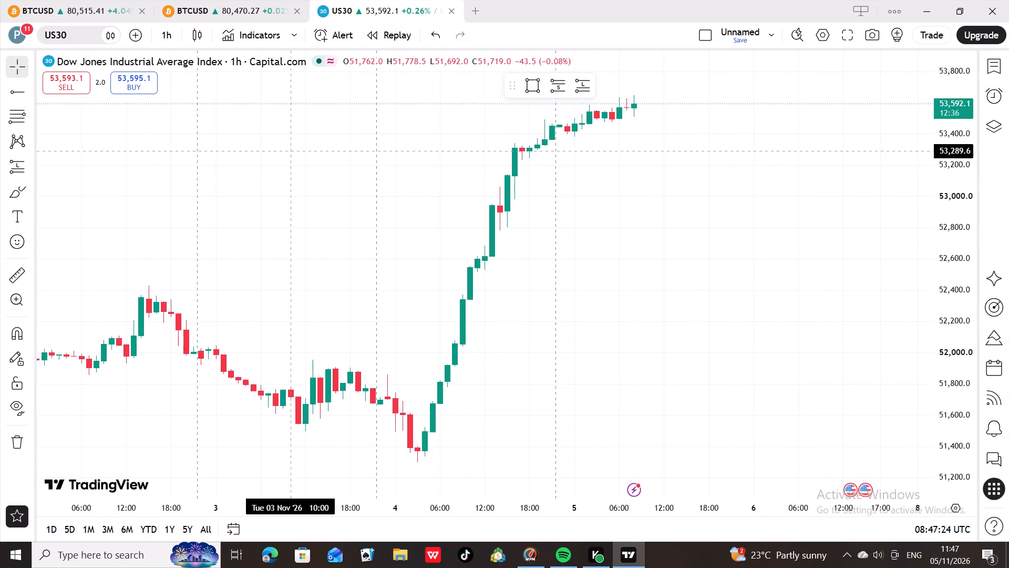
pyautogui.scroll(-1, 292, 151)
pyautogui.scroll(1, 292, 151)
pyautogui.hscroll(-13, 292, 151)
pyautogui.hscroll(2, 292, 151)
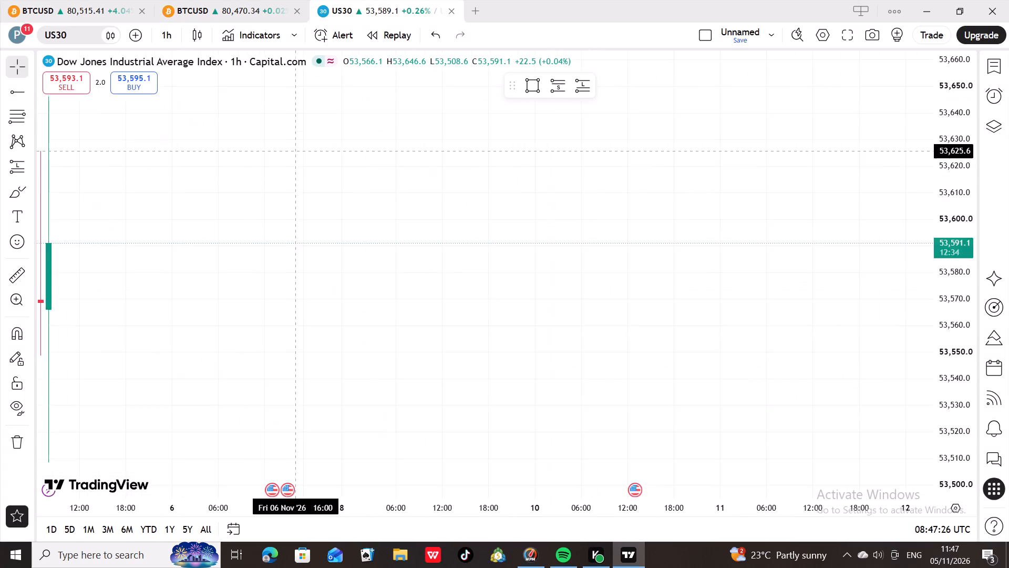
pyautogui.hscroll(11, 292, 151)
pyautogui.hscroll(-1, 292, 151)
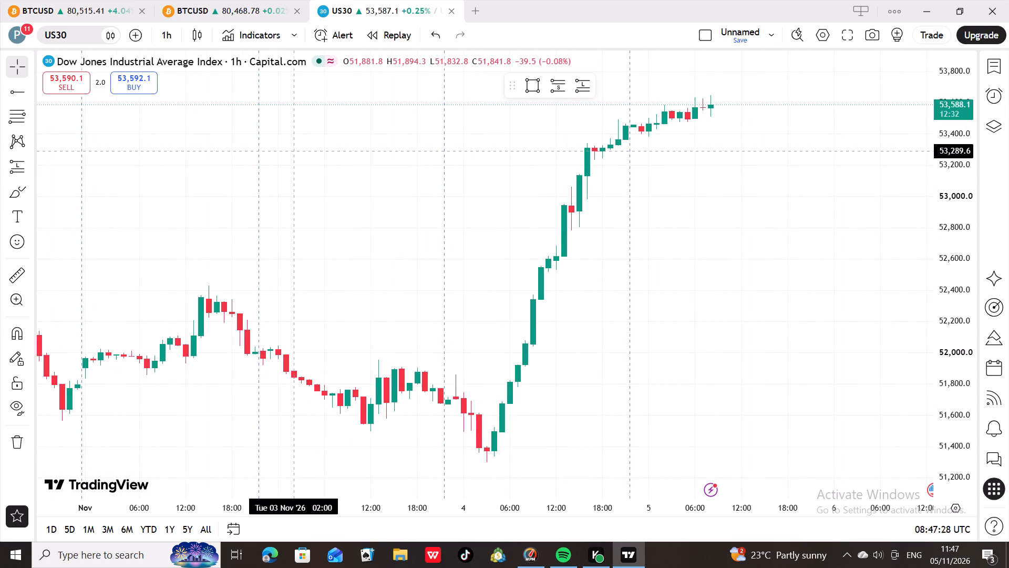
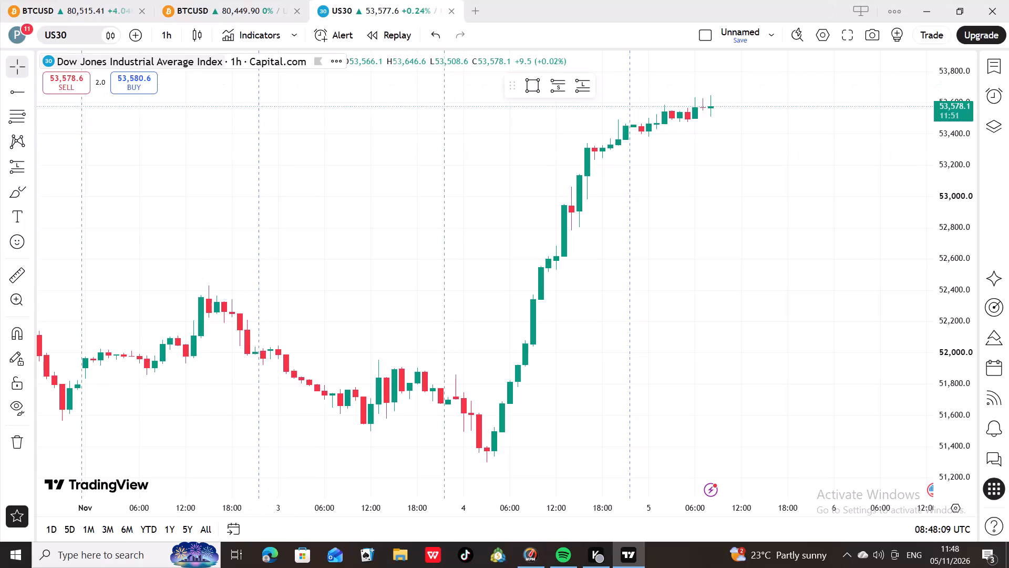
# Switch the US30 chart to the 4-hour interval and examine price action from early October to the latest candles.
pyautogui.click(161, 36)
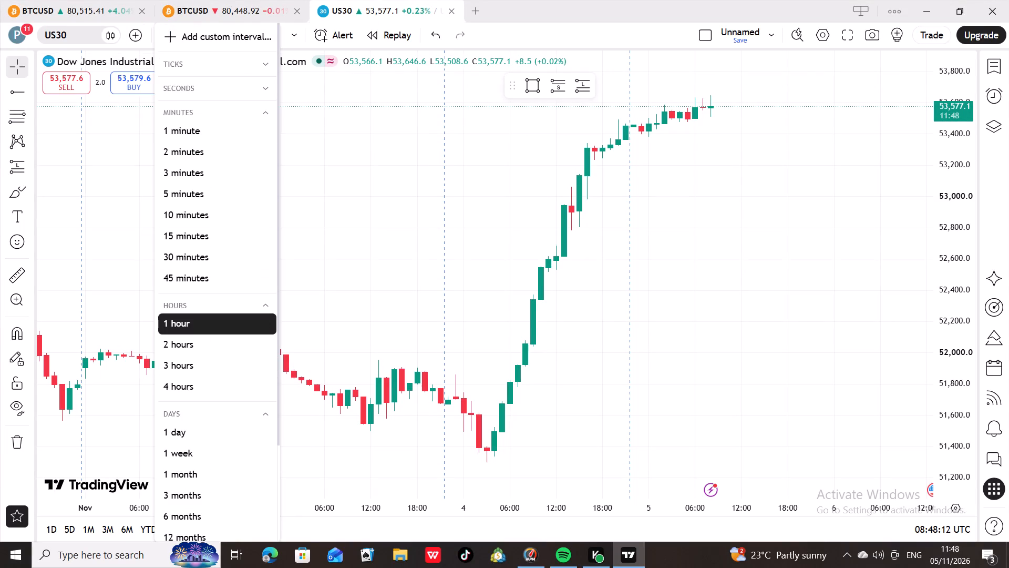
pyautogui.click(190, 390)
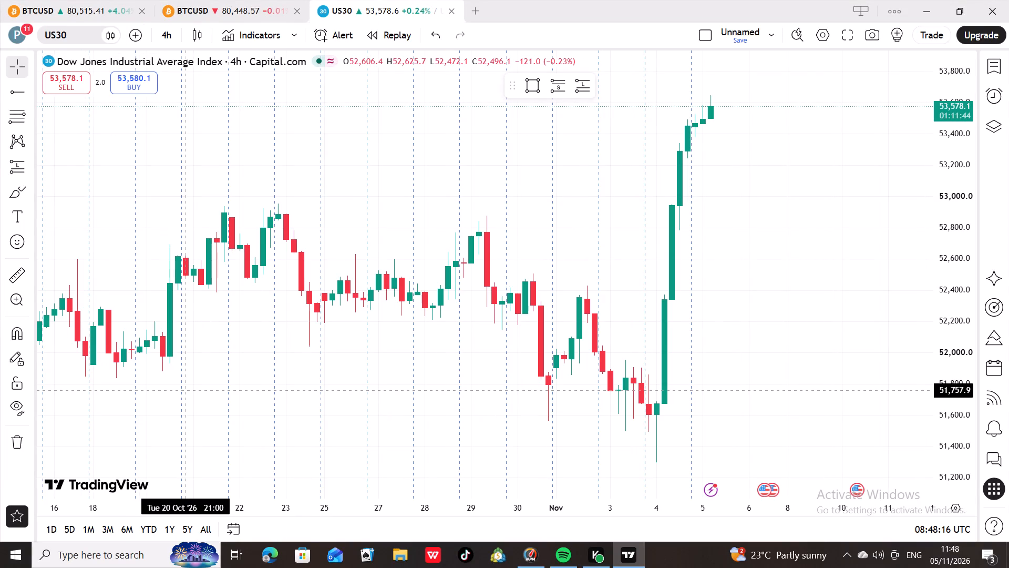
pyautogui.hscroll(6, 190, 390)
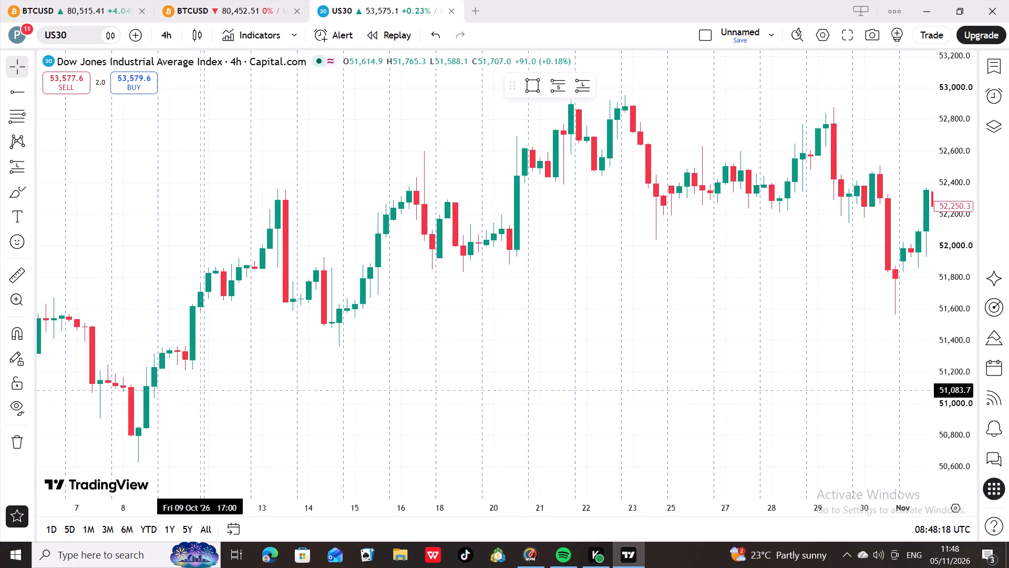
pyautogui.hscroll(3, 197, 390)
pyautogui.hscroll(-9, 197, 390)
pyautogui.scroll(3, 197, 390)
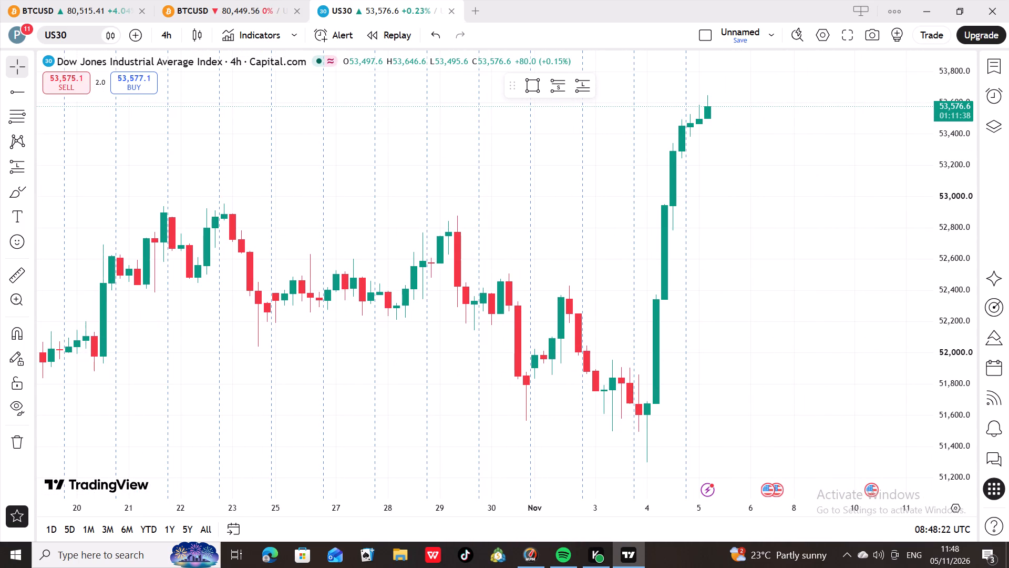
pyautogui.click(78, 35)
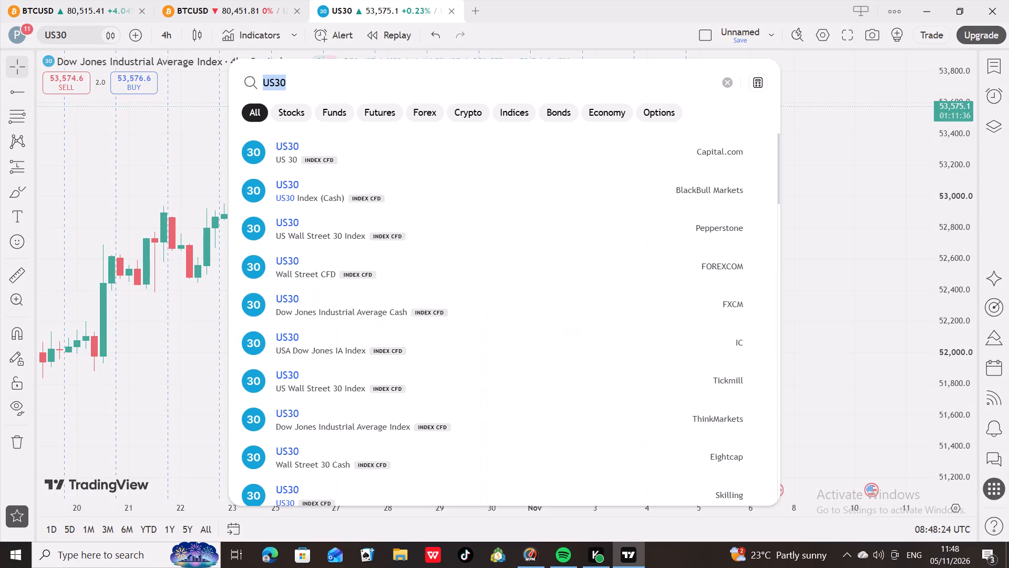
pyautogui.click(73, 115)
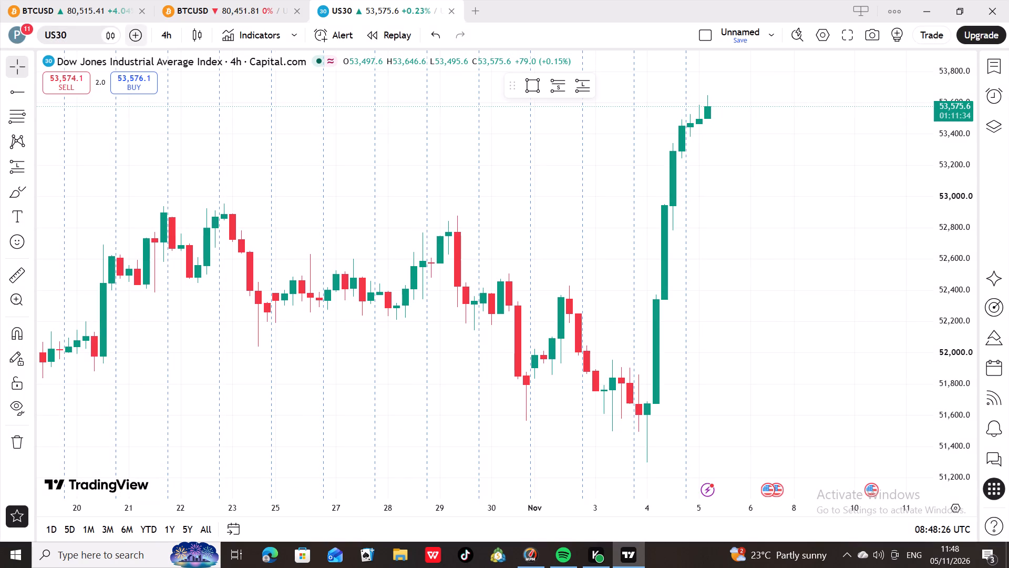
# On the daily US30 chart, draw a rectangle zone from about 53,818 down to 53,607, spanning 22 July to 10 December 2026.
pyautogui.click(168, 35)
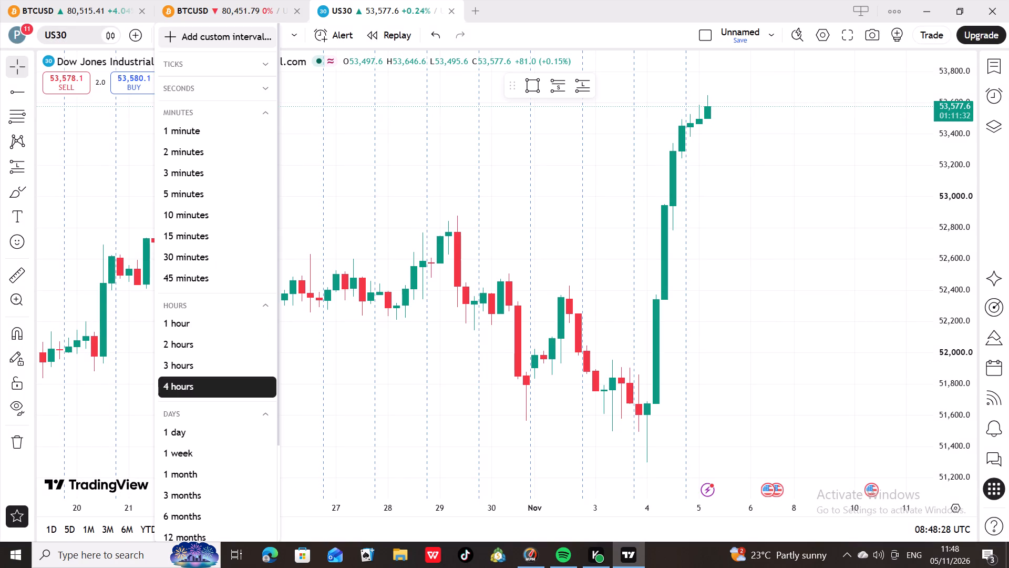
pyautogui.click(183, 426)
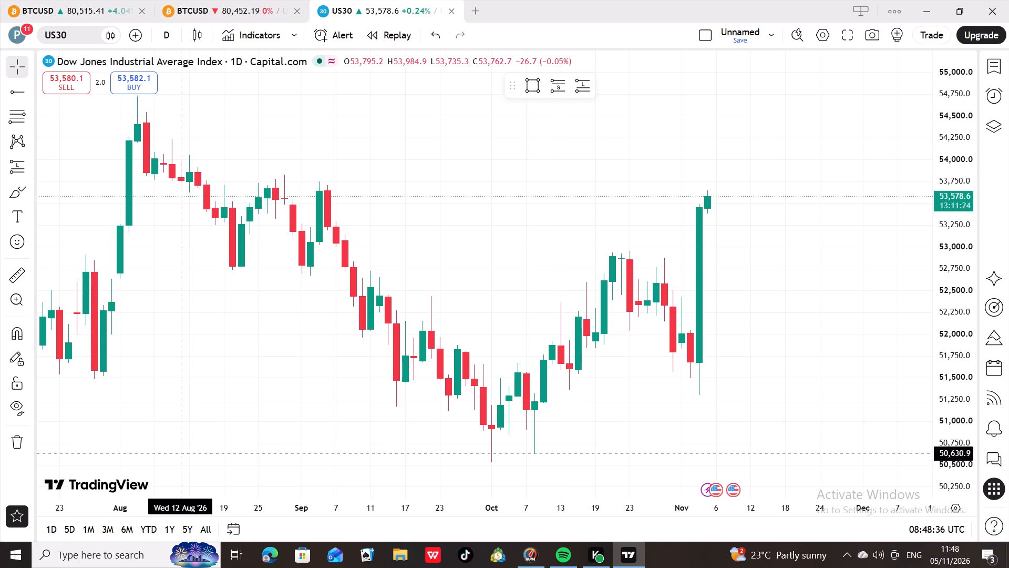
pyautogui.click(22, 95)
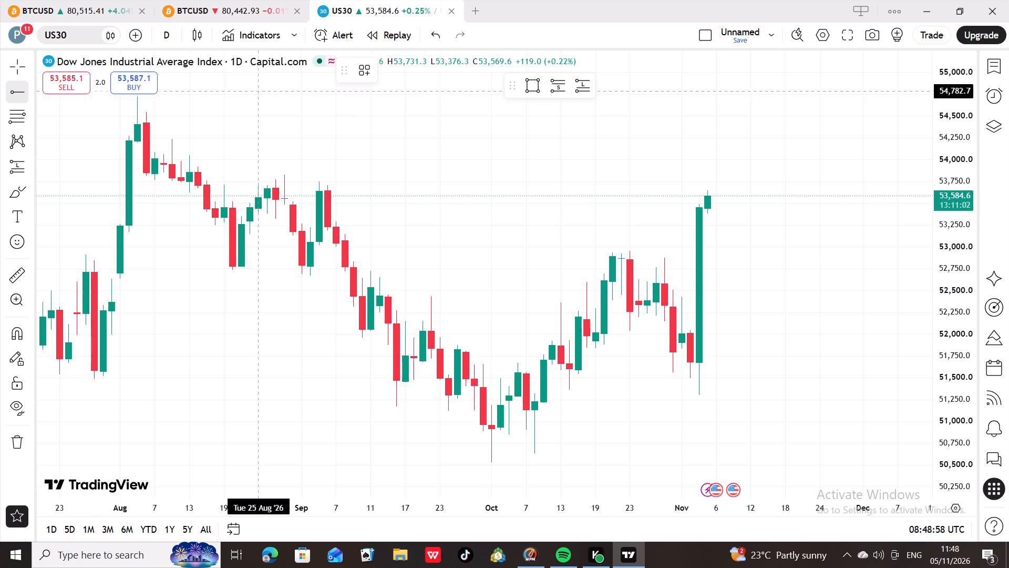
pyautogui.click(529, 82)
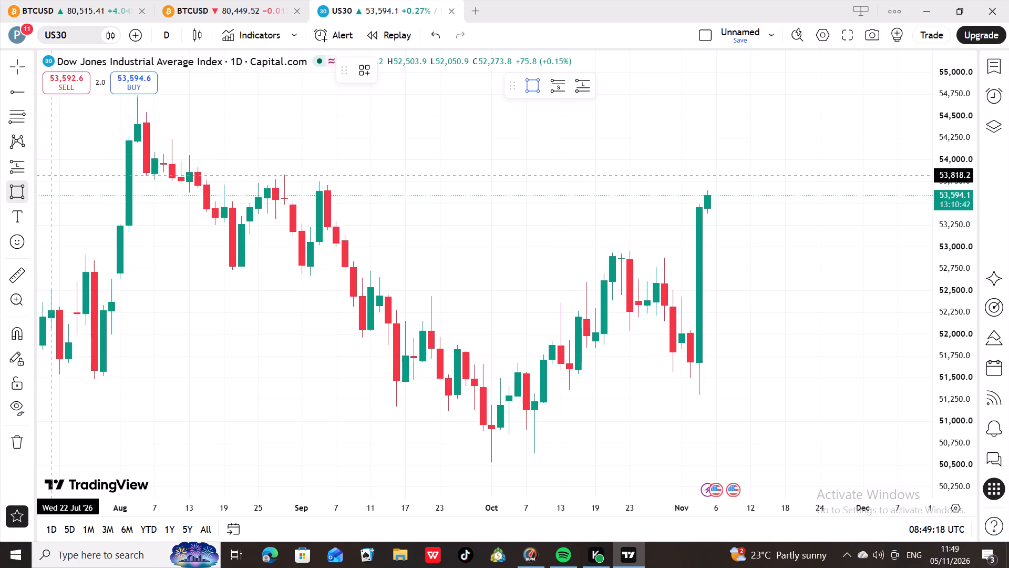
pyautogui.click(51, 175)
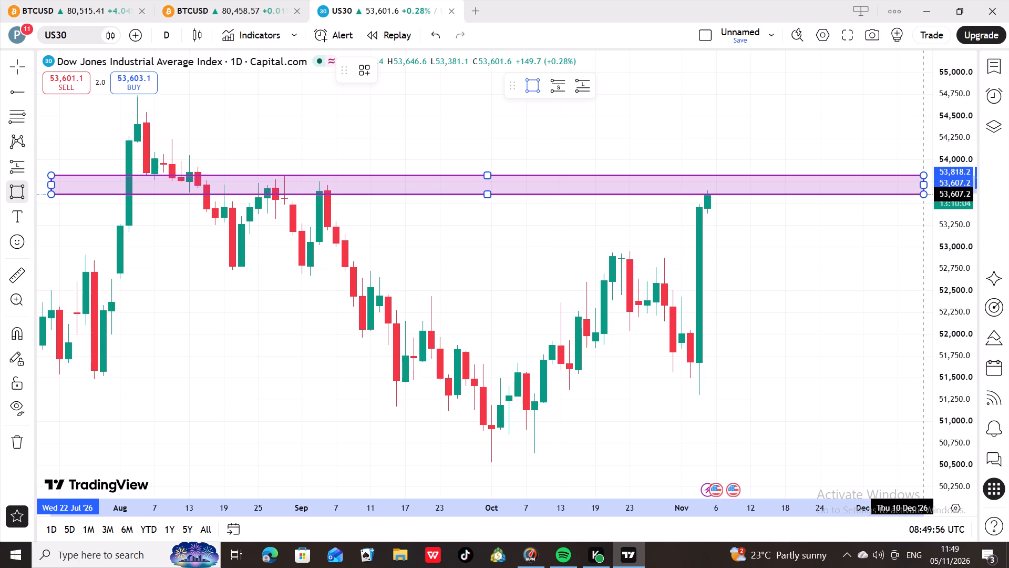
pyautogui.click(921, 194)
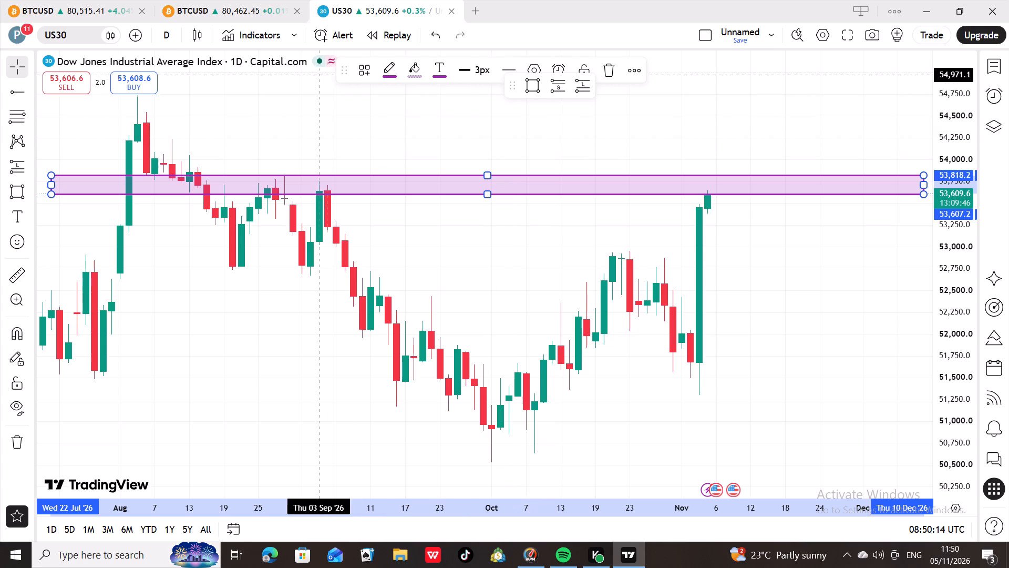
# Switch the chart to the weekly interval to view the rectangle zone in the longer-term context.
pyautogui.click(173, 39)
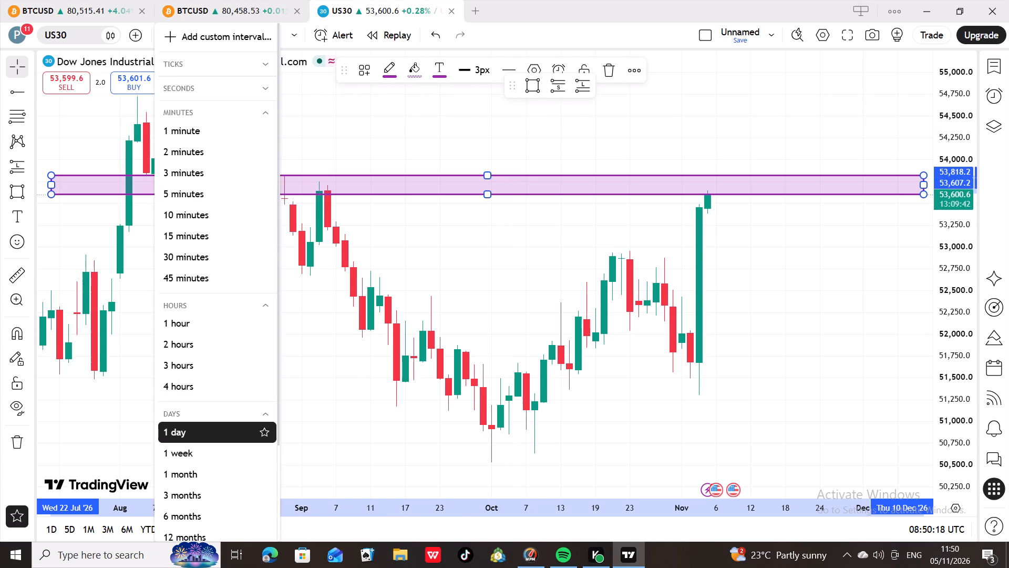
pyautogui.click(217, 453)
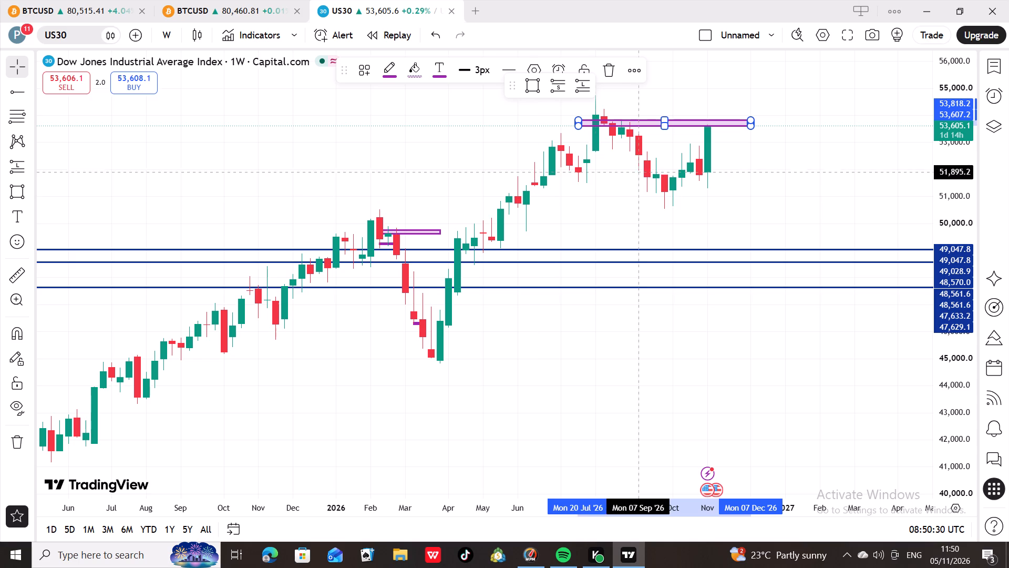
# Return to the 1-hour interval and examine US30 price action from 30 October up to the rectangle zone.
pyautogui.click(162, 37)
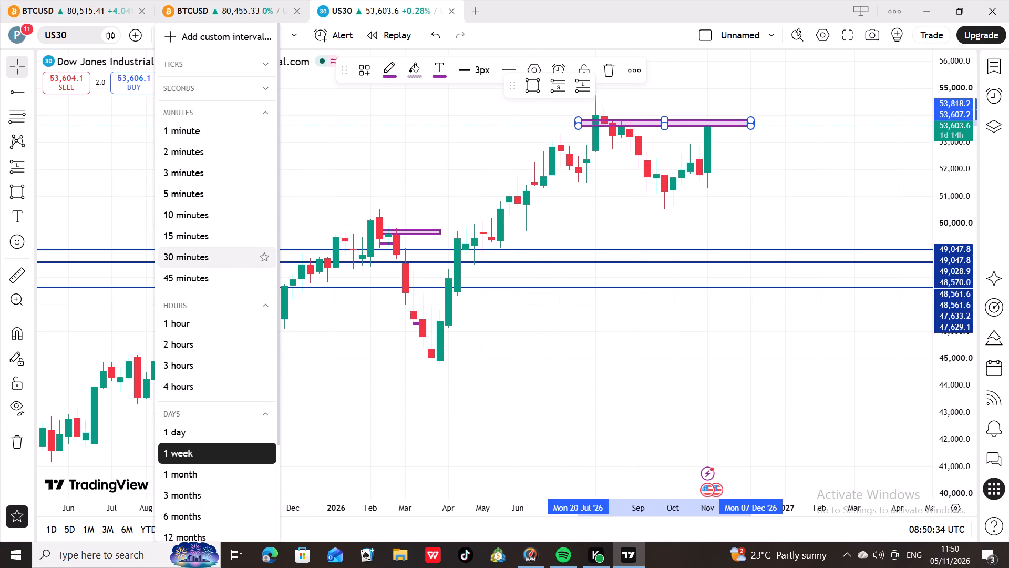
pyautogui.click(166, 324)
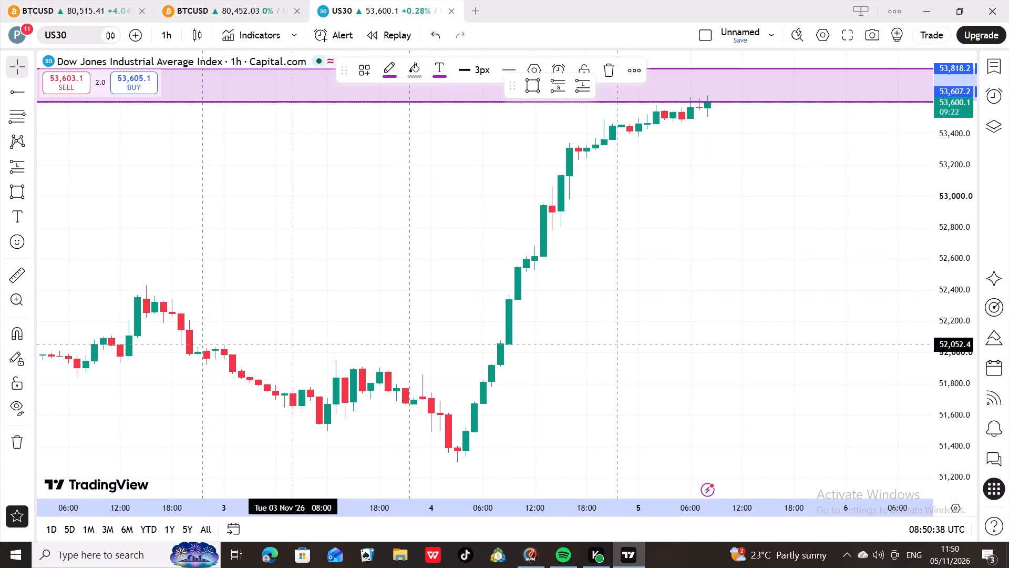
pyautogui.hscroll(7, 292, 332)
pyautogui.hscroll(-8, 292, 332)
pyautogui.scroll(1, 292, 332)
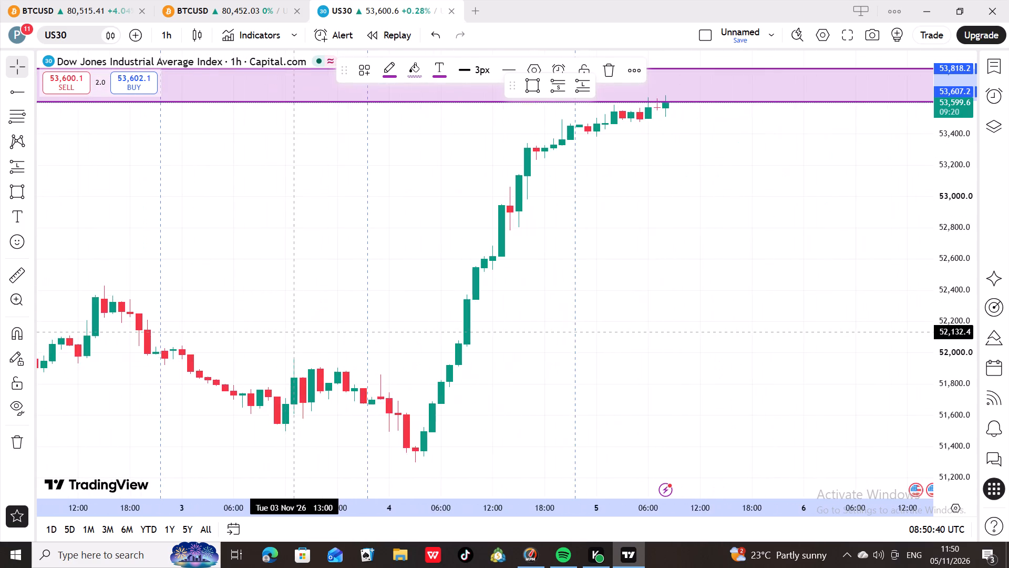
pyautogui.scroll(5, 292, 332)
pyautogui.scroll(-2, 292, 332)
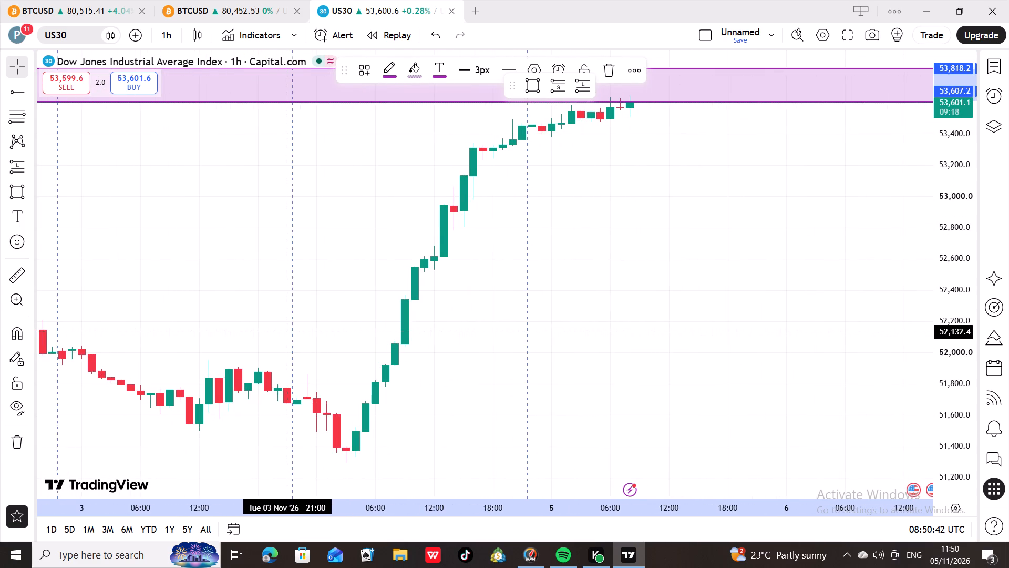
pyautogui.scroll(-4, 292, 332)
pyautogui.hscroll(4, 292, 332)
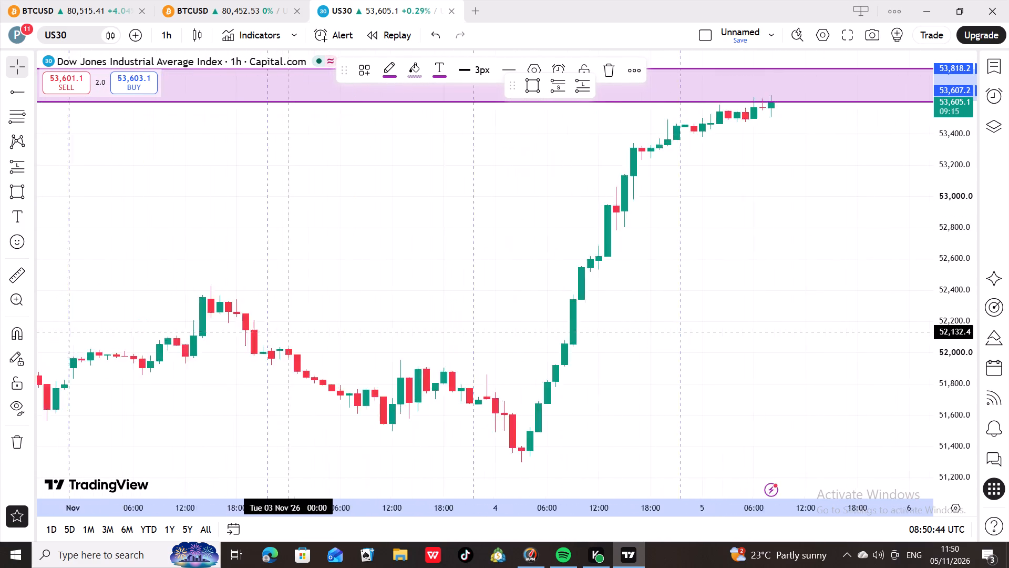
pyautogui.hscroll(5, 292, 332)
pyautogui.scroll(5, 292, 332)
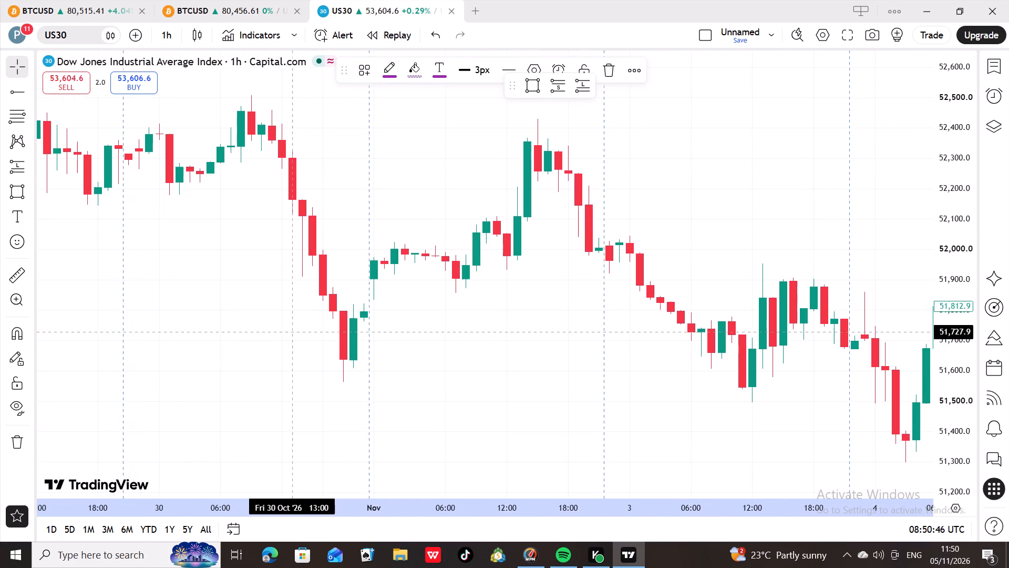
pyautogui.scroll(4, 292, 332)
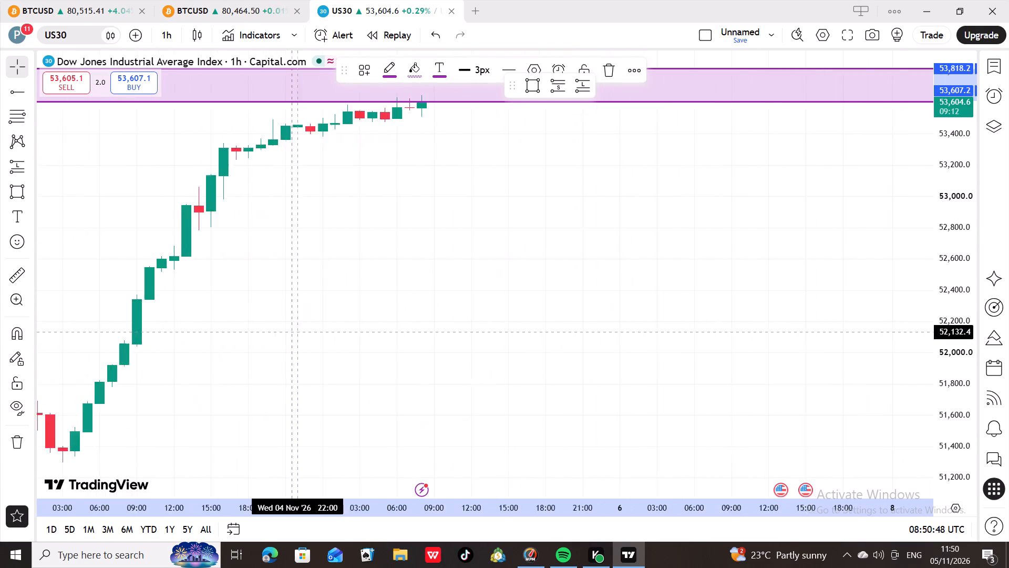
pyautogui.scroll(4, 292, 332)
pyautogui.scroll(-2, 292, 332)
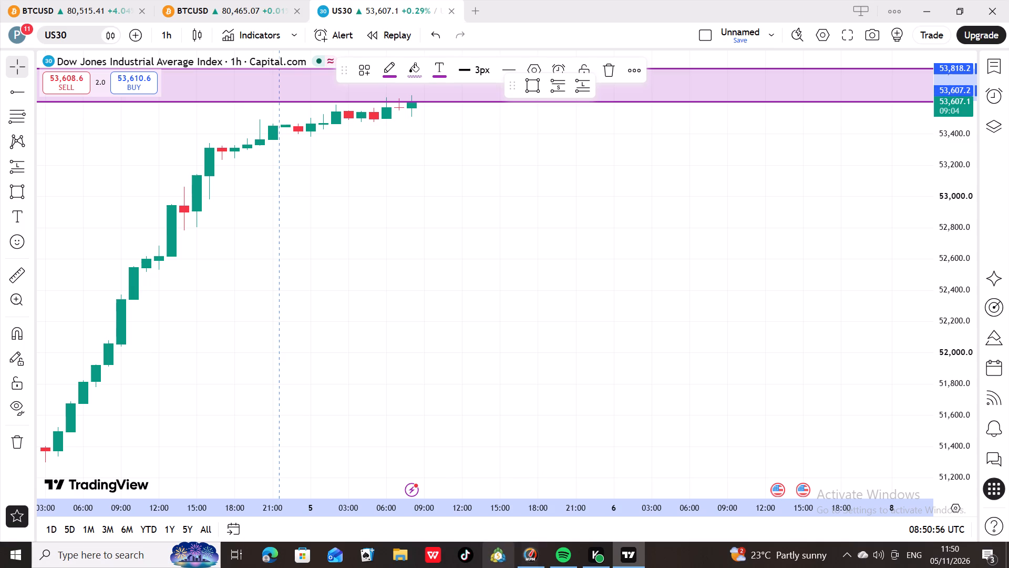
# Switch to Spotify and start the login, choosing Google Chrome to open the login page.
pyautogui.click(558, 556)
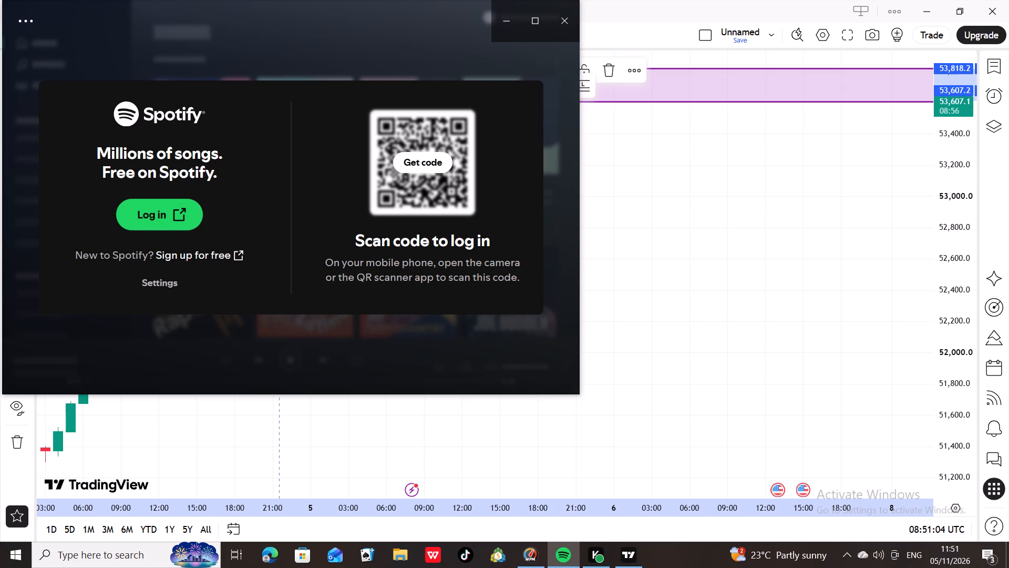
pyautogui.click(174, 225)
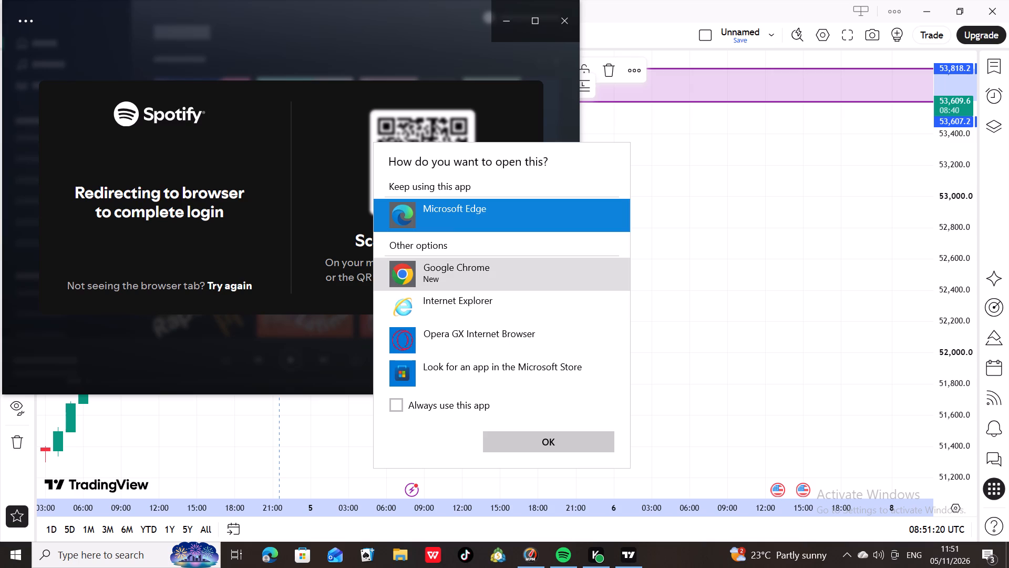
pyautogui.click(451, 270)
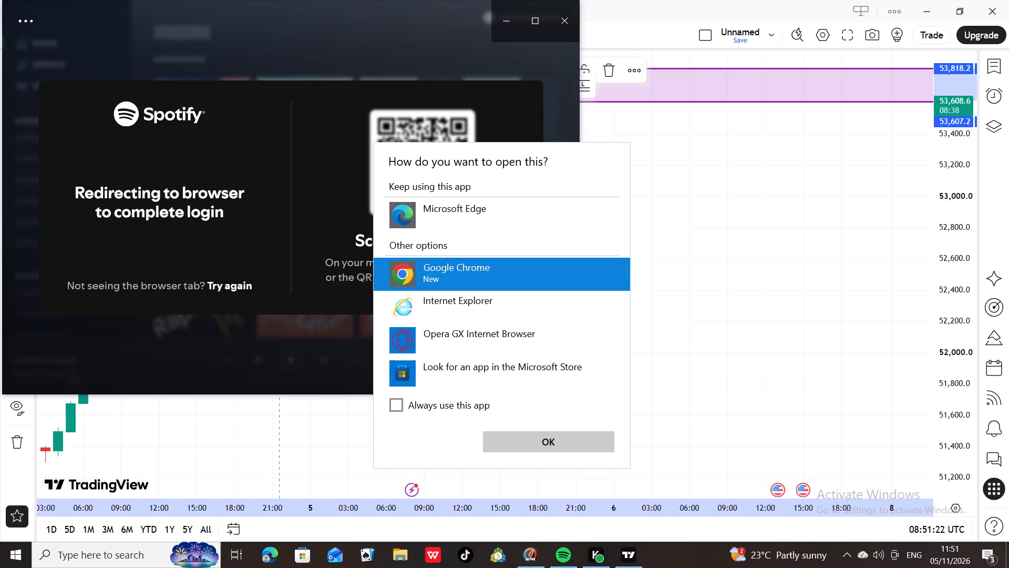
pyautogui.click(555, 437)
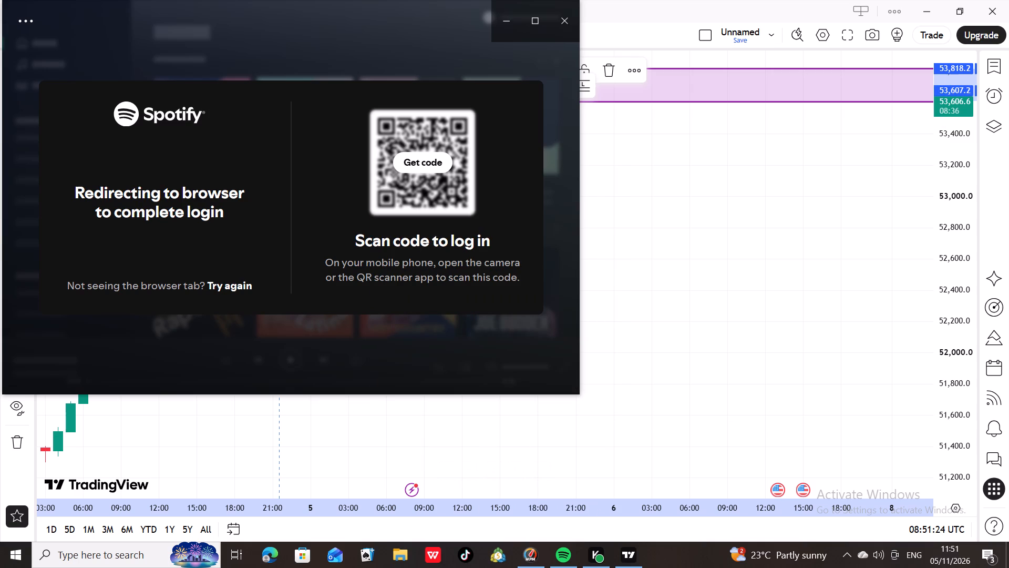